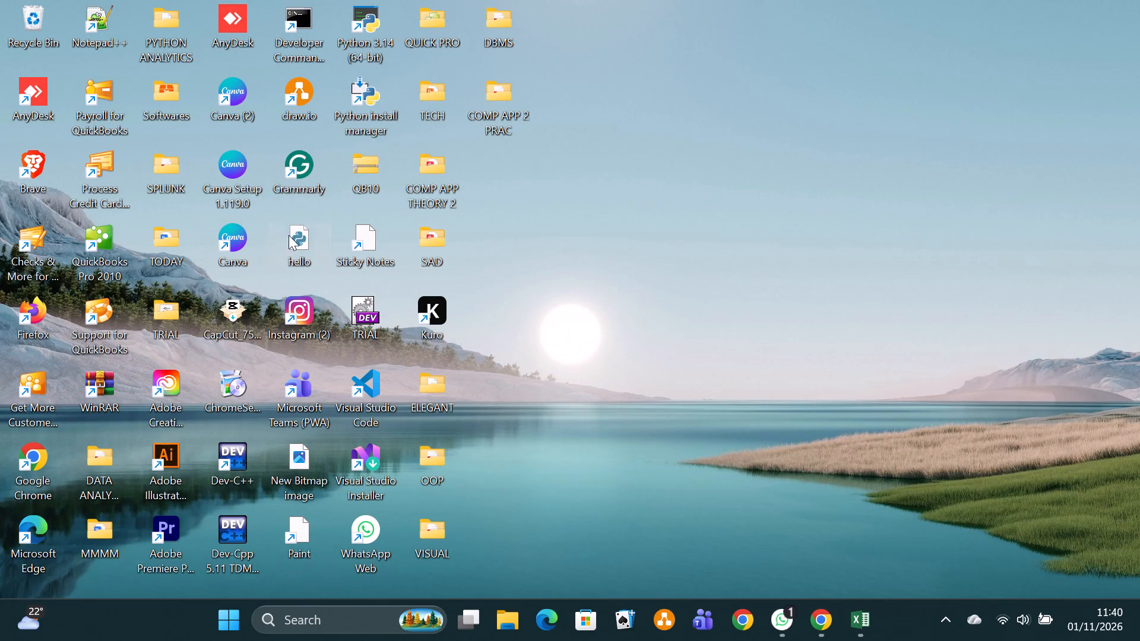
# Launch QuickBooks Pro 2010 from the desktop.
pyautogui.doubleClick(106, 87)
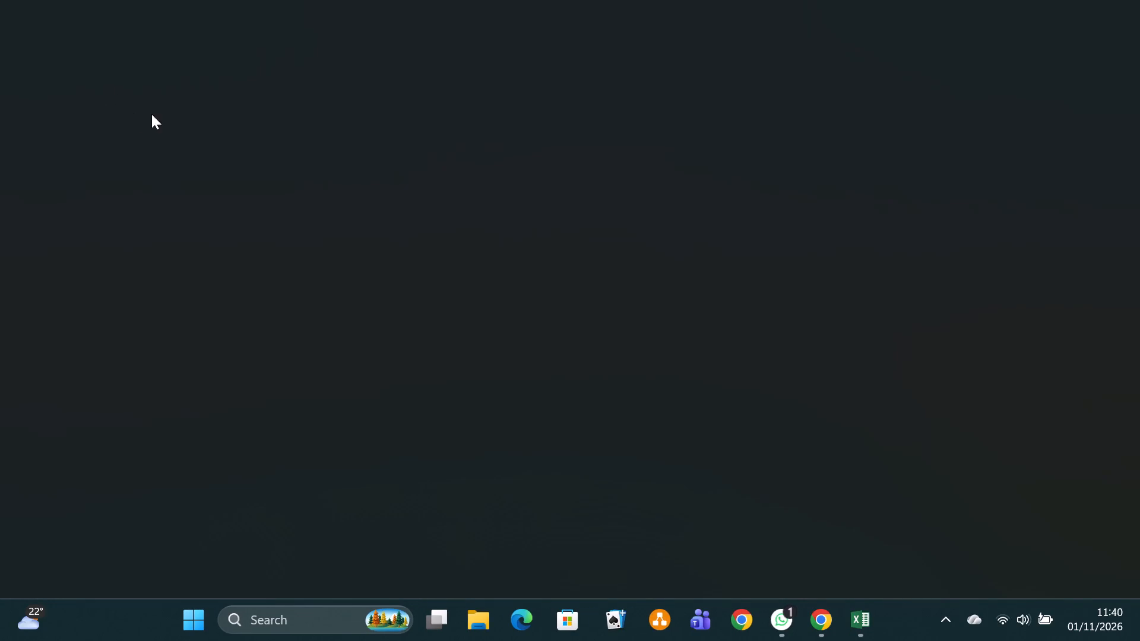
pyautogui.click(1117, 11)
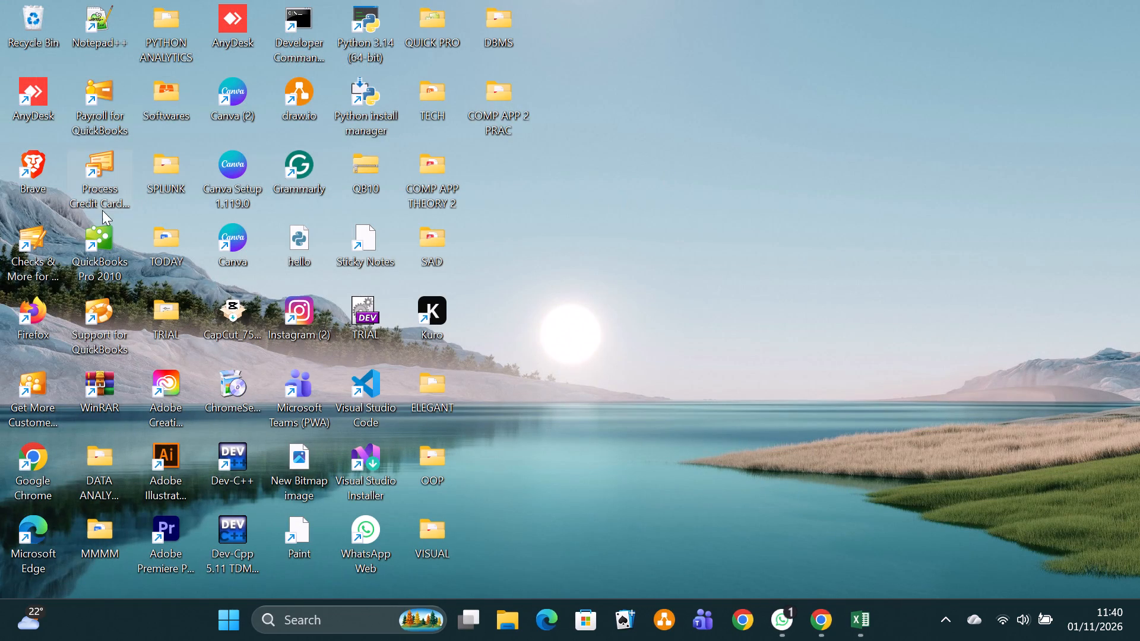
pyautogui.tripleClick(102, 230)
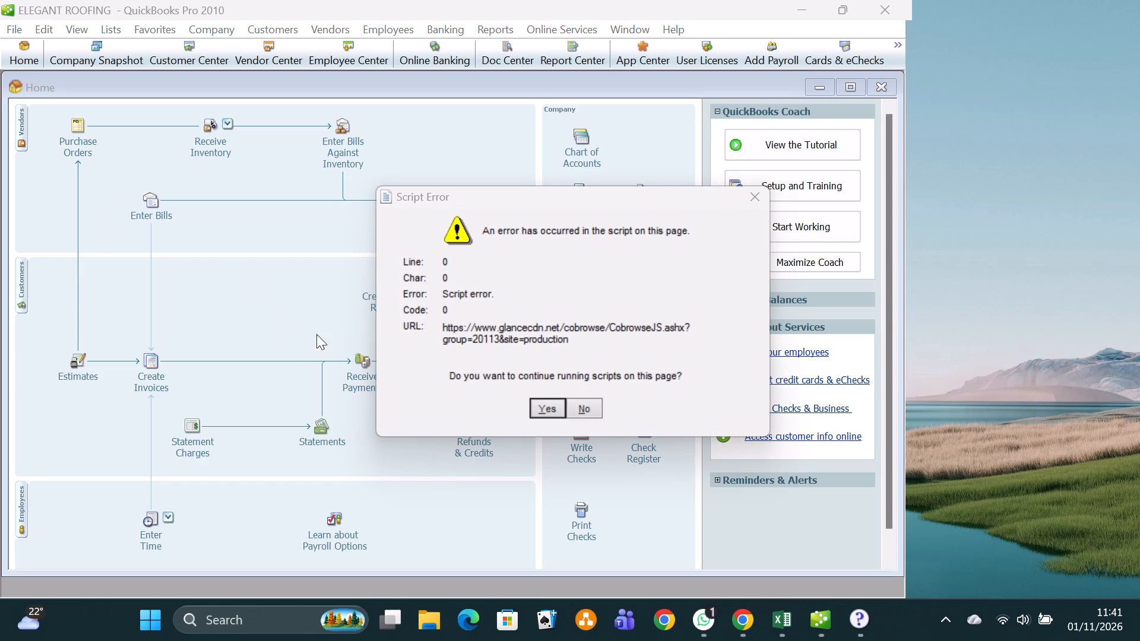
# Allow scripts to continue for the first two script errors and move the remaining error dialog clear of the QuickBooks window.
pyautogui.click(551, 413)
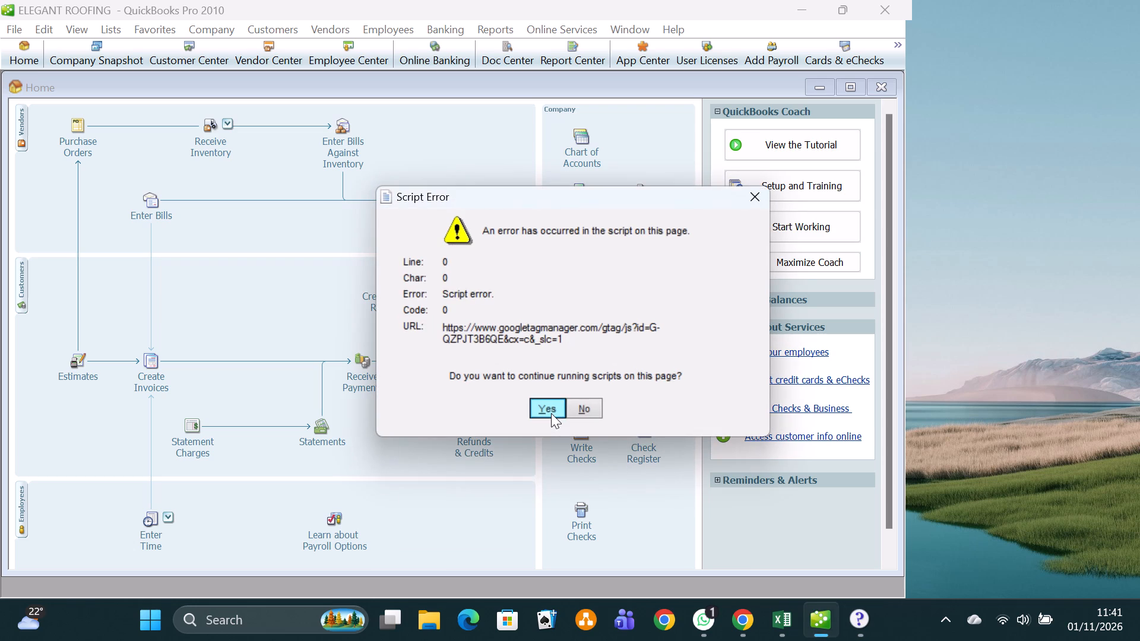
pyautogui.click(551, 413)
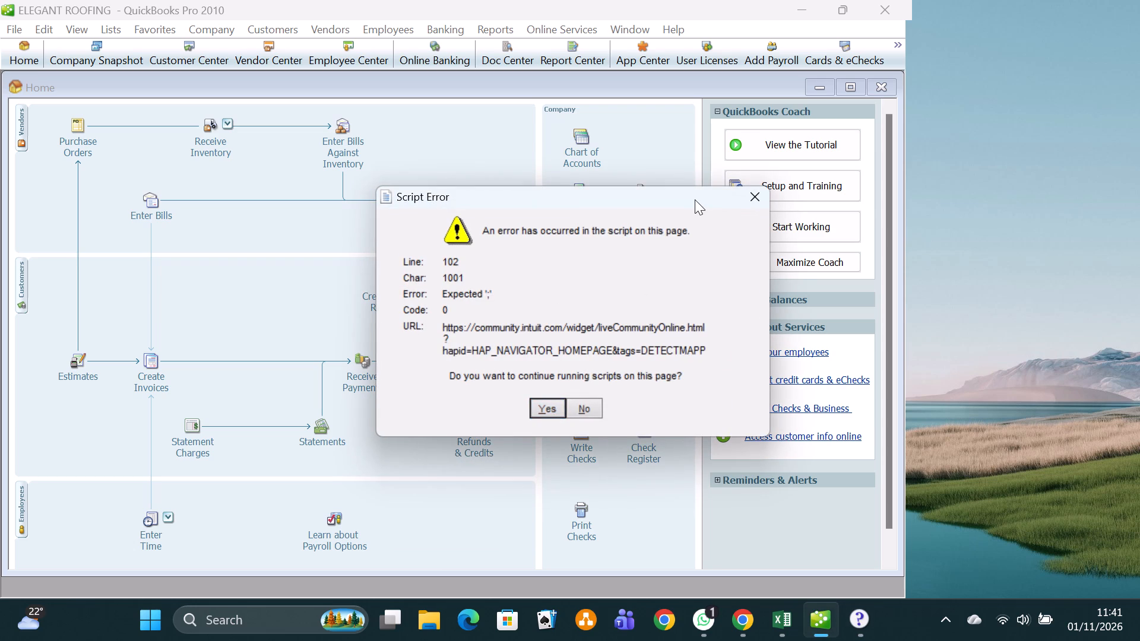
pyautogui.moveTo(695, 199); pyautogui.dragTo(1139, 0)
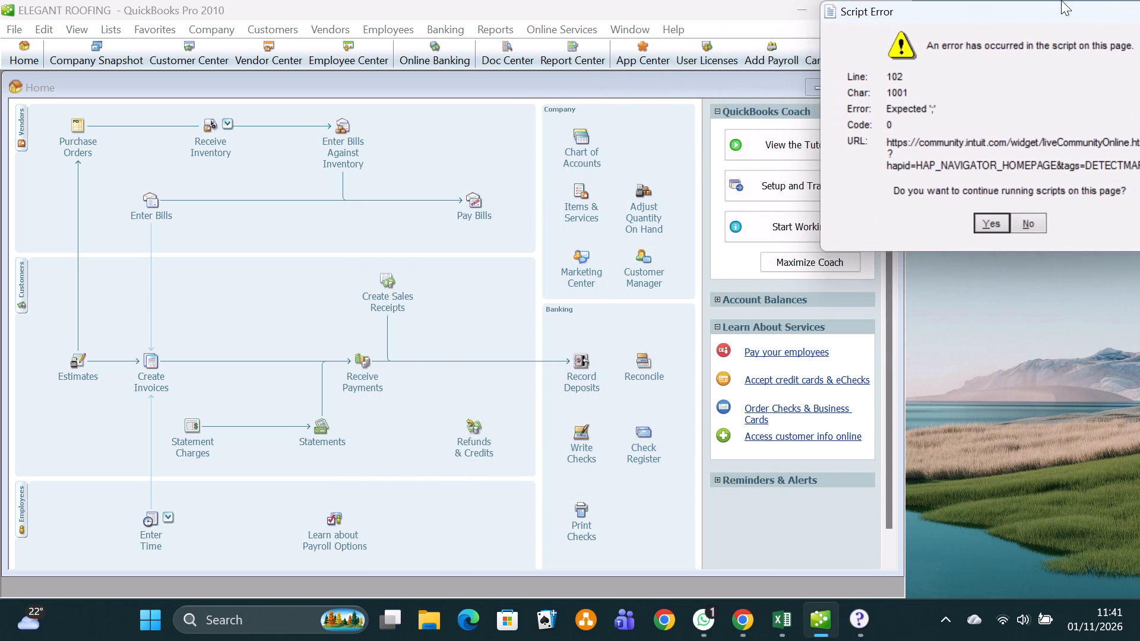
pyautogui.moveTo(1033, 10); pyautogui.dragTo(1139, 12)
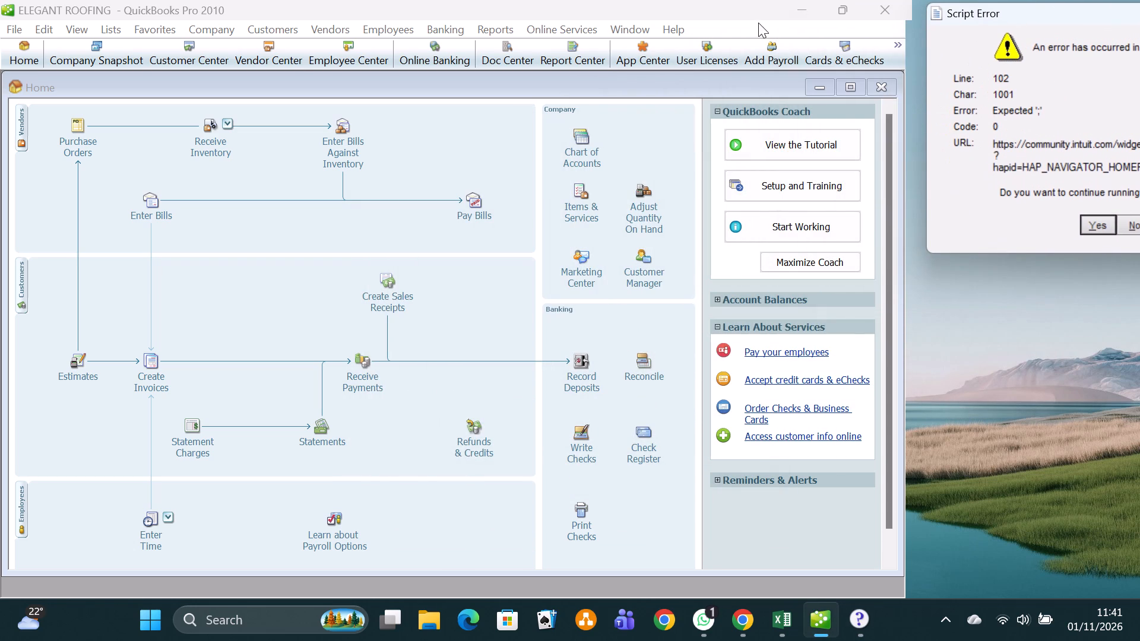
# Start a new company file and skip the EasyStep Interview to set up the company information directly.
pyautogui.click(15, 27)
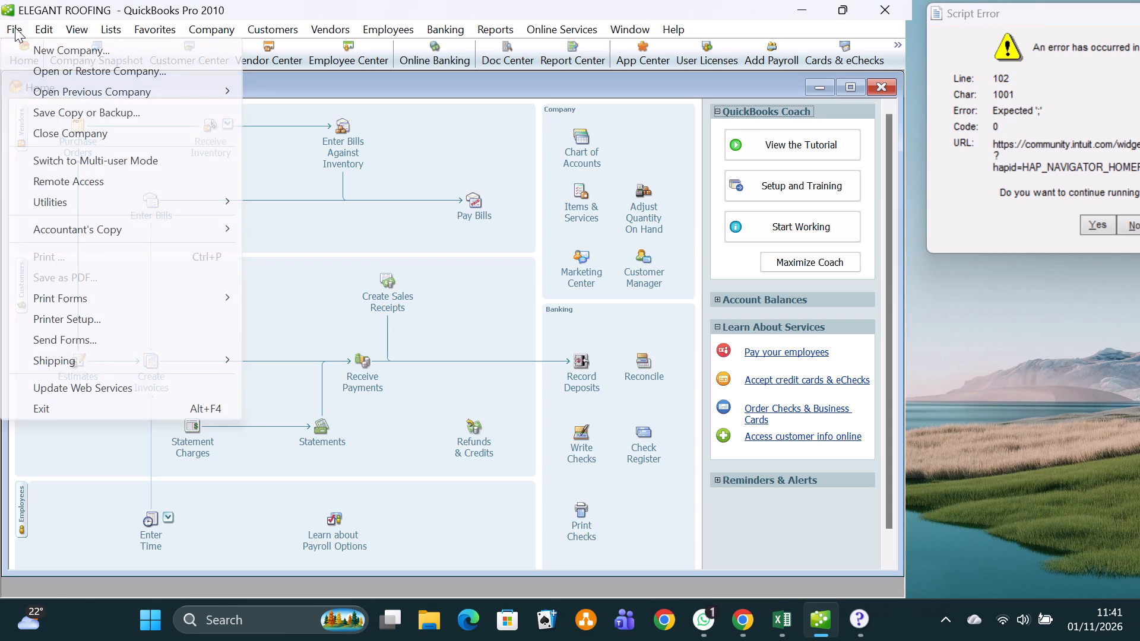
pyautogui.click(63, 46)
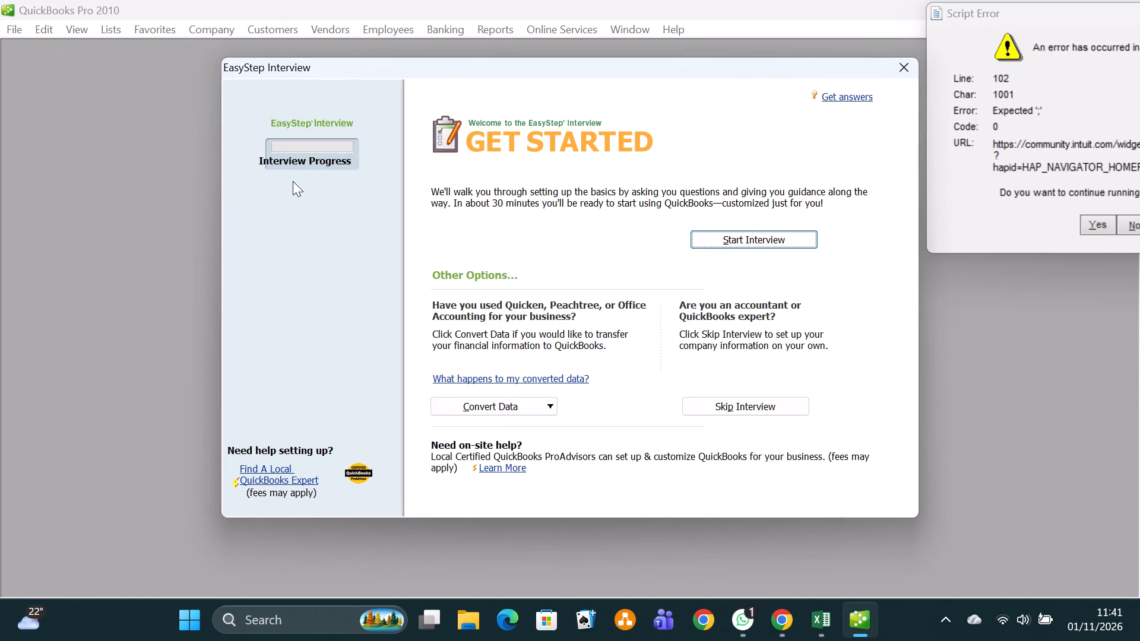
pyautogui.click(705, 406)
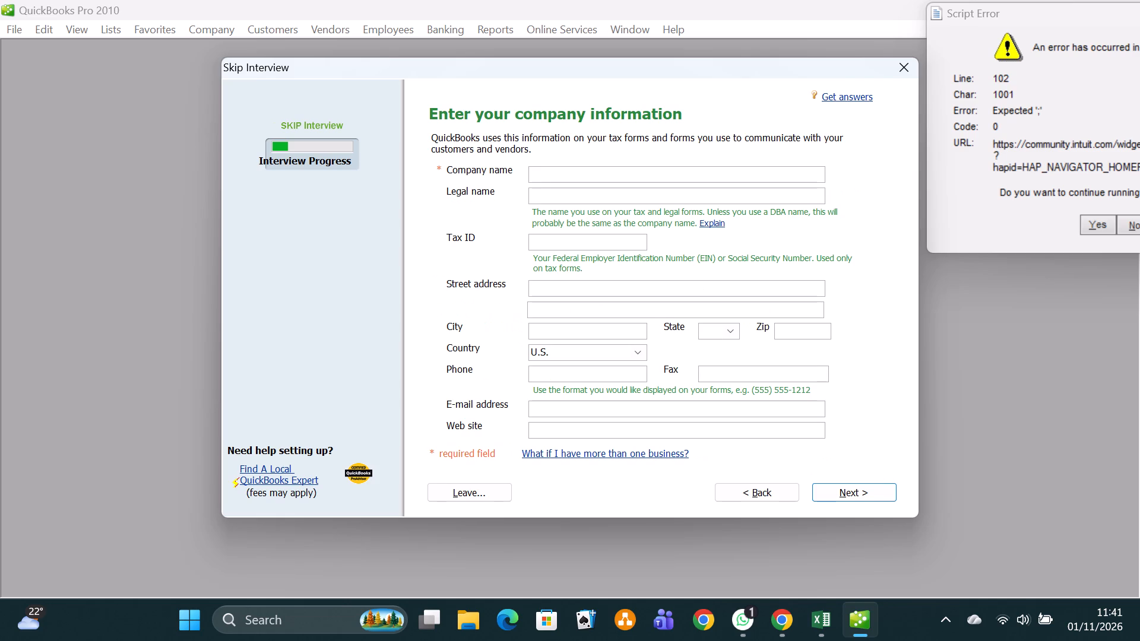
# Enter KANJU TRADERS as the company name.
pyautogui.click(577, 173)
pyautogui.write('KANJU')
pyautogui.press('space')
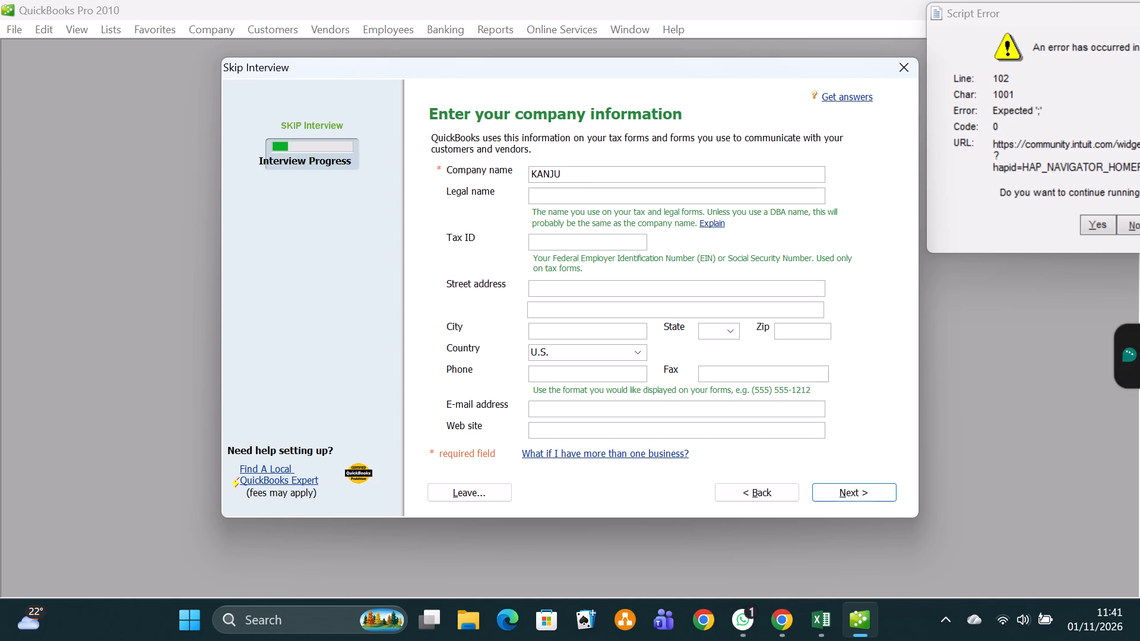
pyautogui.write('TRADERS')
# Set the company's state to KY, zip to 00640 and city to NAIROBI.
pyautogui.click(726, 332)
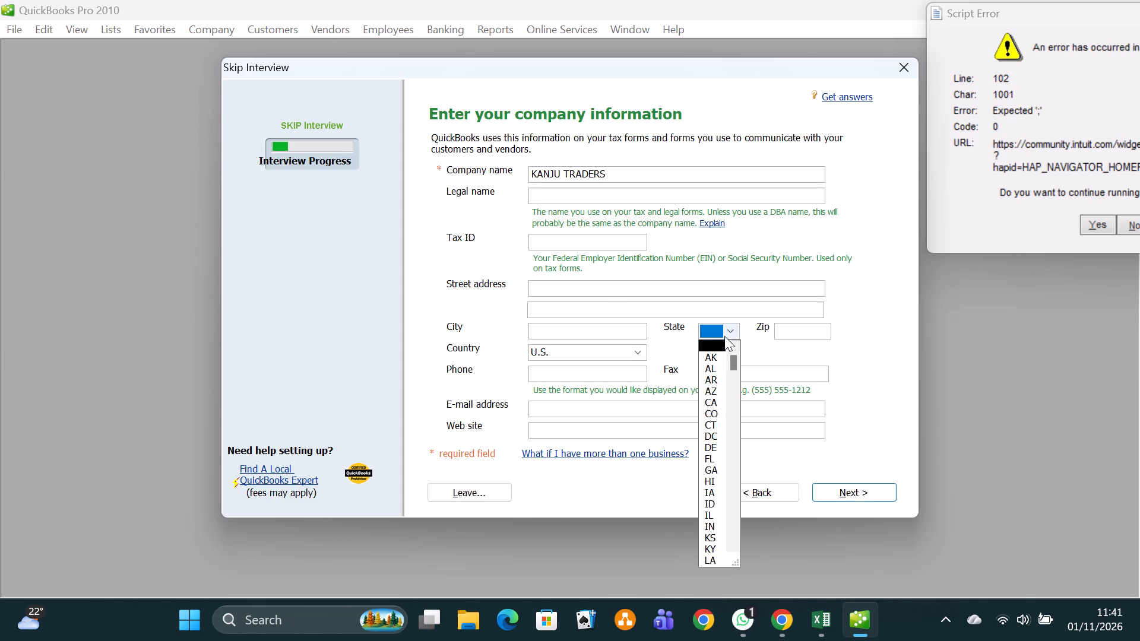
pyautogui.click(711, 548)
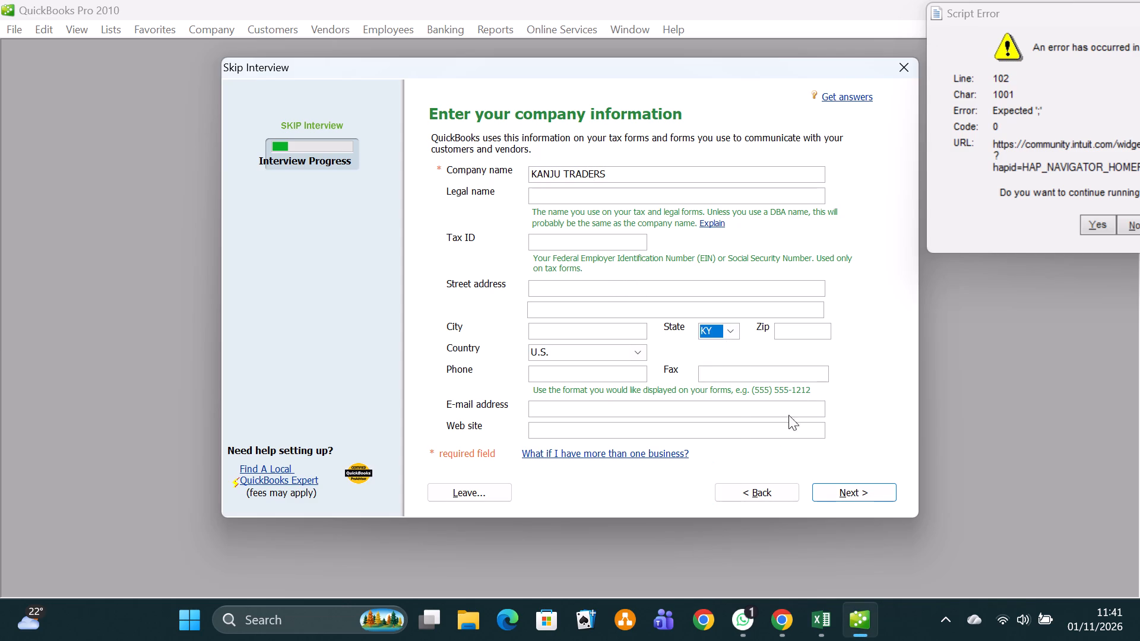
pyautogui.click(796, 334)
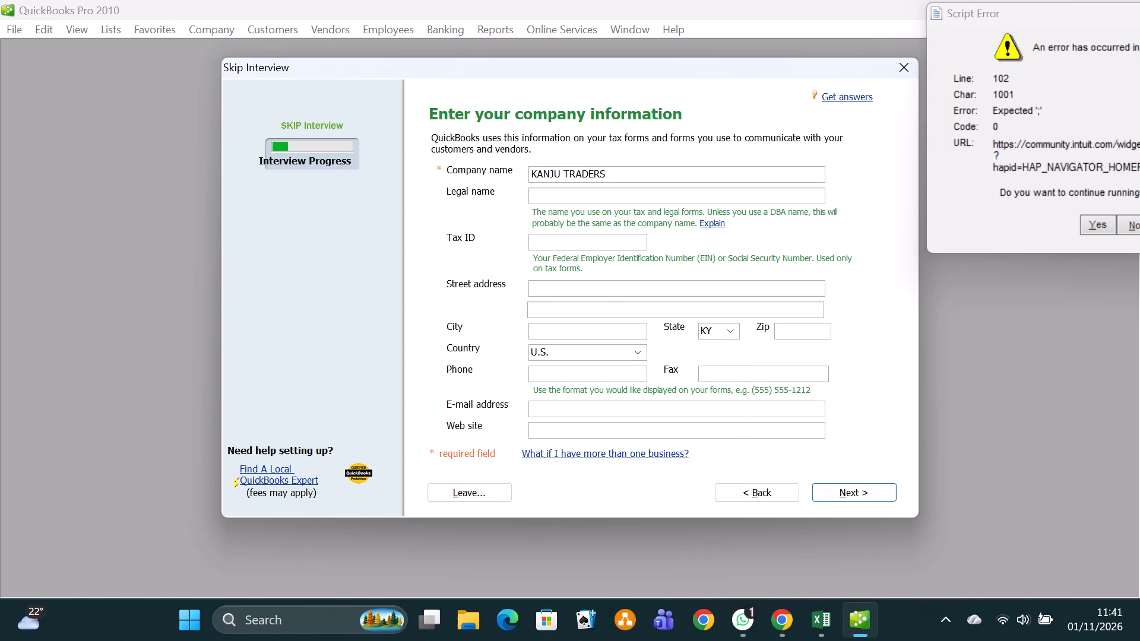
pyautogui.write('00640')
pyautogui.click(590, 327)
pyautogui.write('NAIROBI')
# Enter the company's P.O. box in the first line of the street address.
pyautogui.click(555, 283)
pyautogui.press('p')
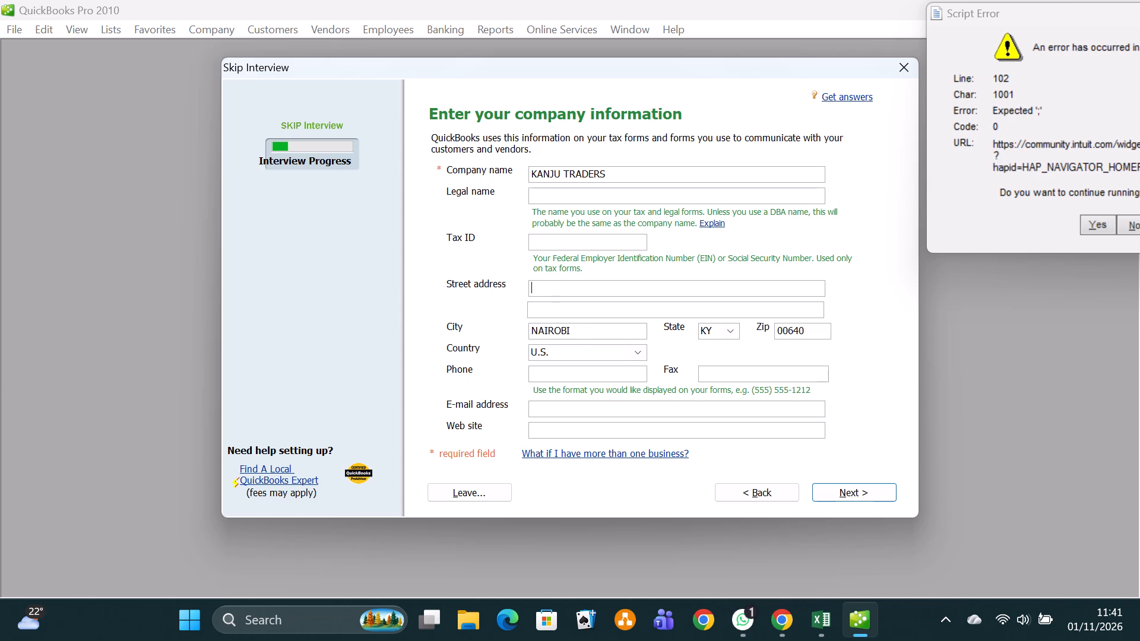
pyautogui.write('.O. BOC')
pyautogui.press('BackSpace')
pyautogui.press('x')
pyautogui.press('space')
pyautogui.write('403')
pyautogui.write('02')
# Set the company's country to Other and proceed to the company organization page.
pyautogui.click(639, 352)
pyautogui.click(560, 509)
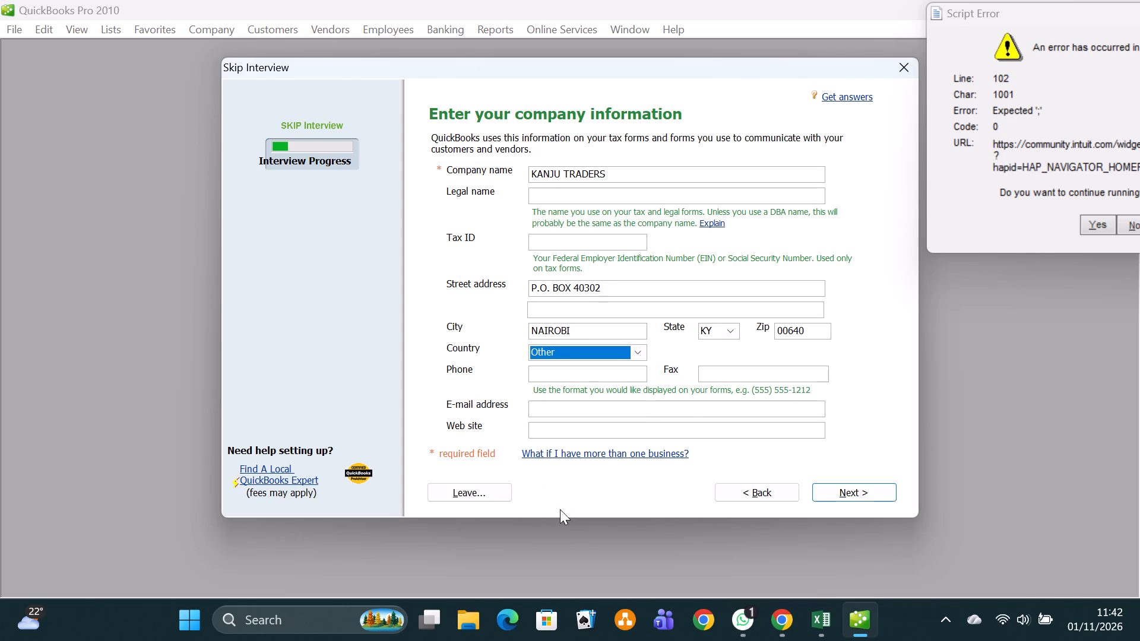
pyautogui.click(836, 493)
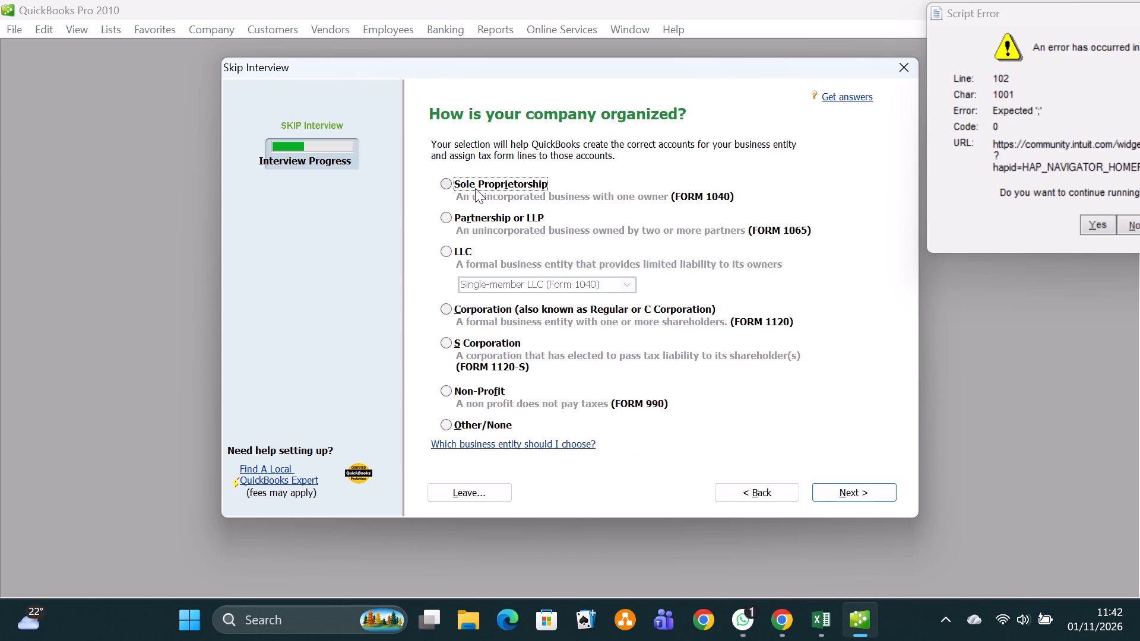
# Set the company's organization to Sole Proprietorship and continue to the fiscal year page.
pyautogui.click(445, 182)
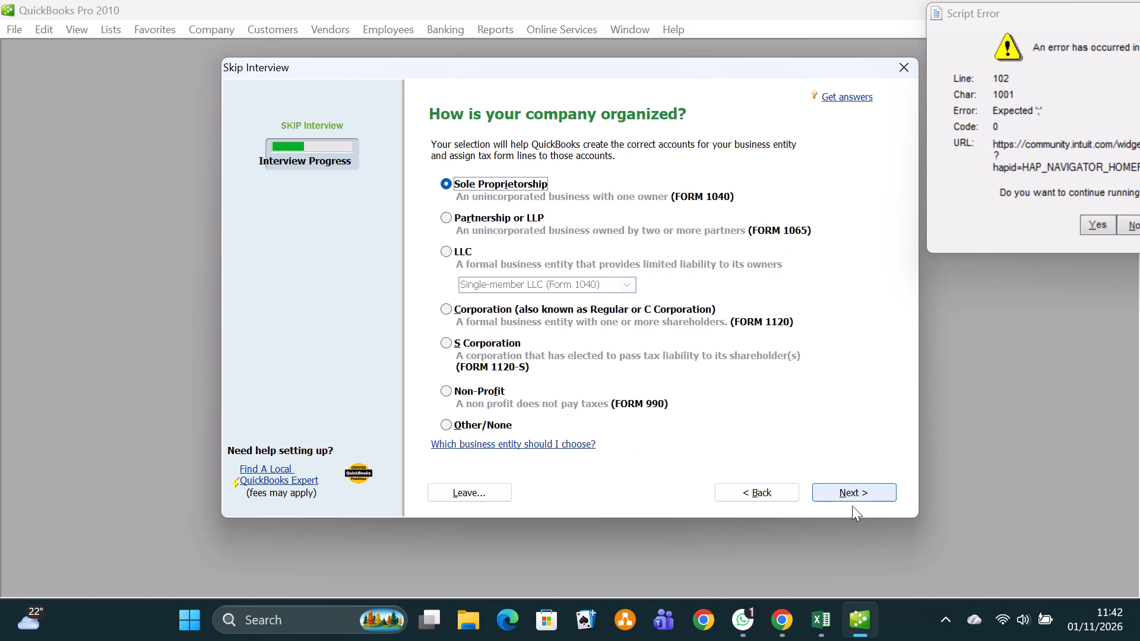
pyautogui.click(848, 496)
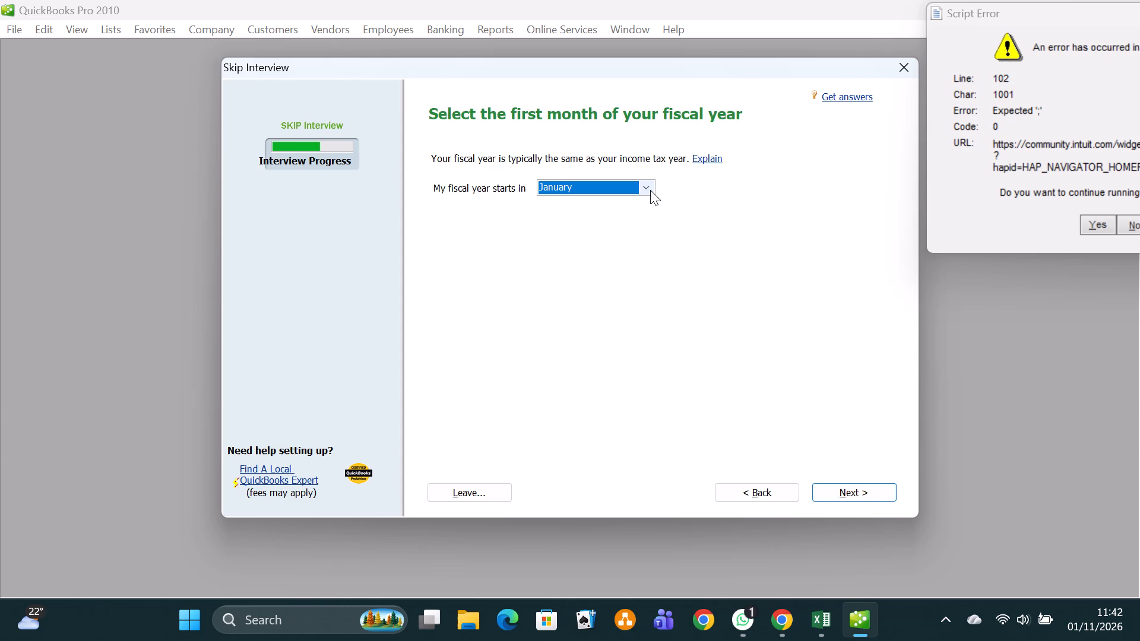
# Set July as the first month of the fiscal year and continue to the industry selection.
pyautogui.click(650, 190)
pyautogui.click(560, 271)
pyautogui.click(841, 494)
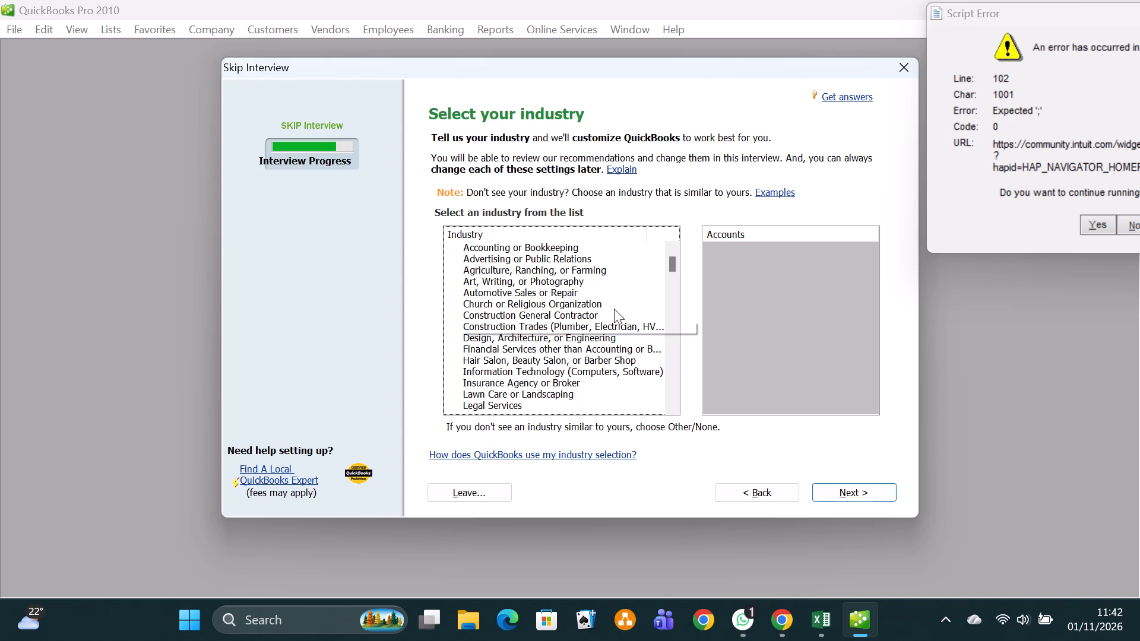
# Set the company's industry to Wholesale Distribution and Sales and continue to the company file creation page.
pyautogui.moveTo(673, 271); pyautogui.dragTo(674, 275)
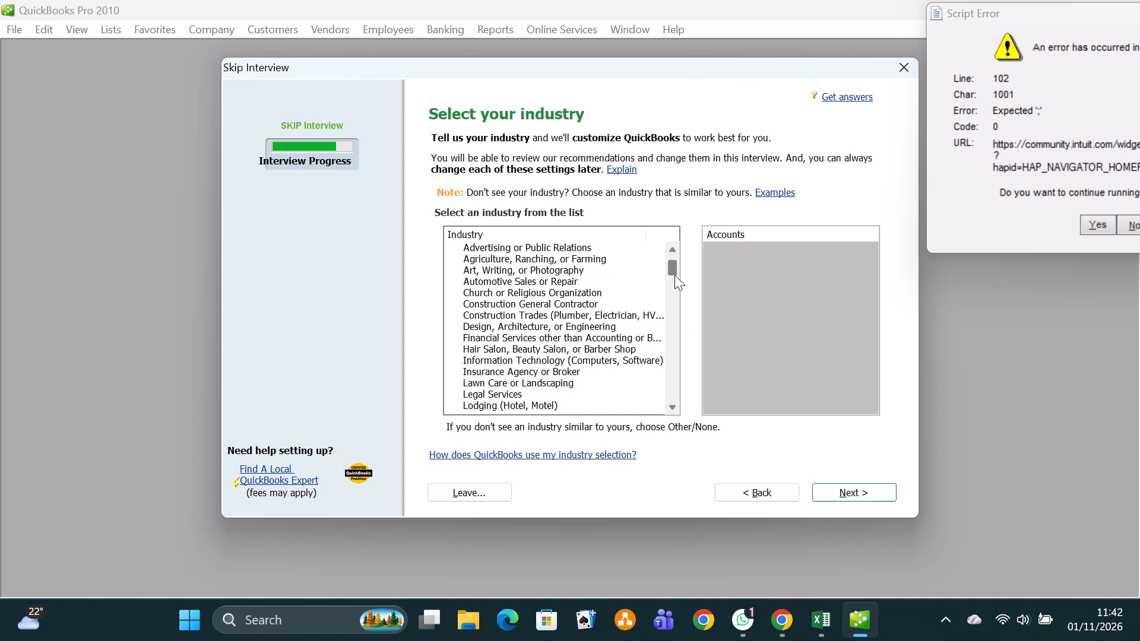
pyautogui.moveTo(674, 275); pyautogui.dragTo(680, 299)
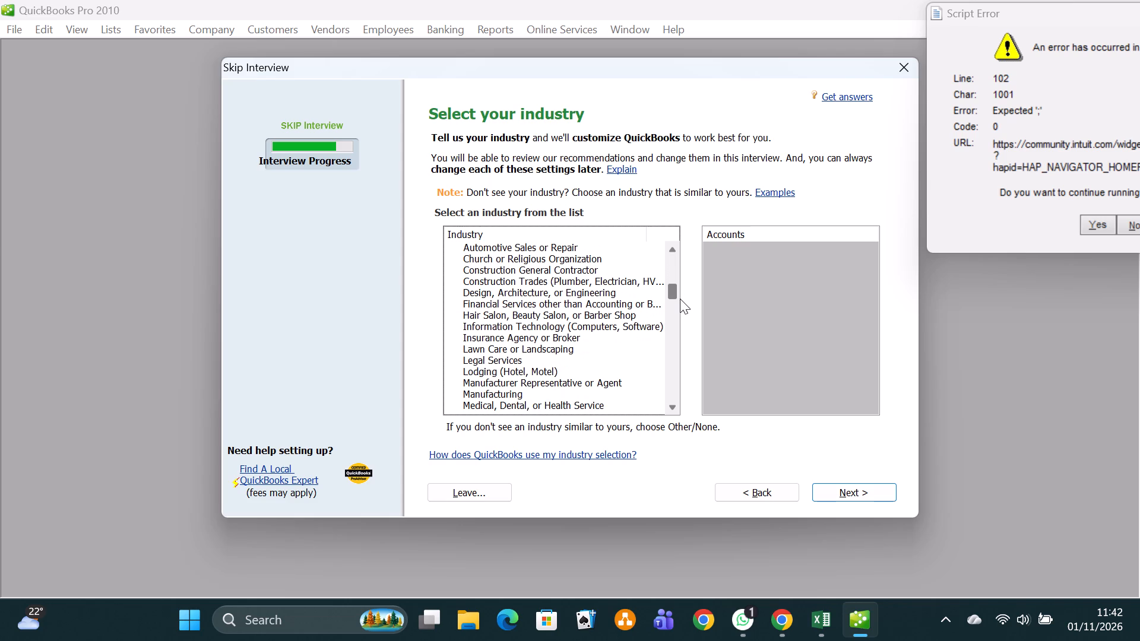
pyautogui.moveTo(680, 299); pyautogui.dragTo(683, 323)
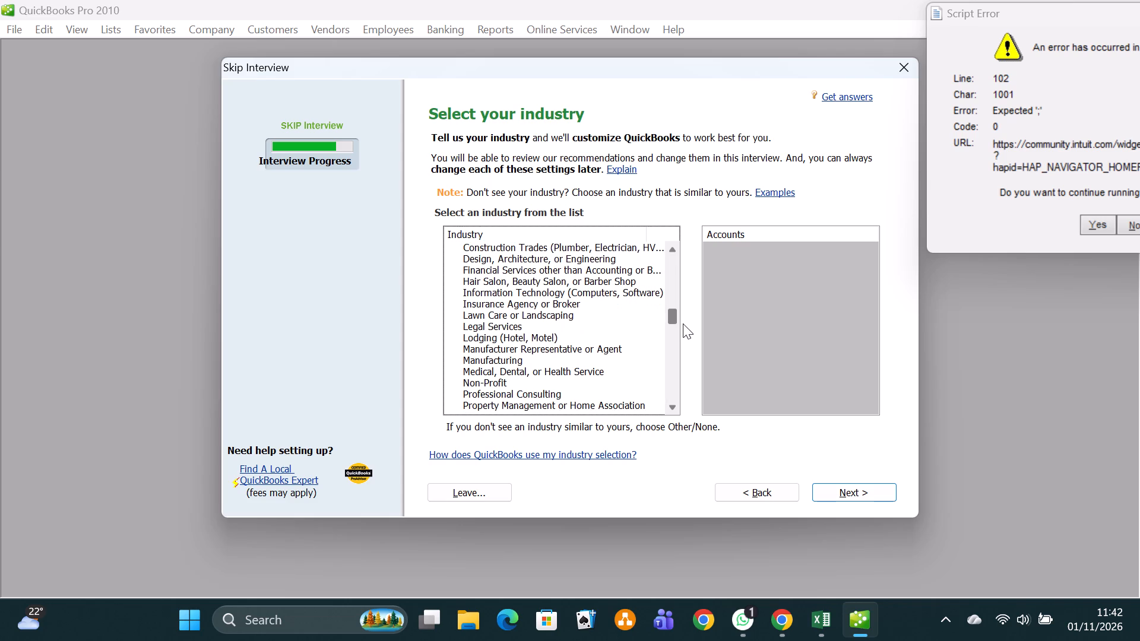
pyautogui.moveTo(683, 323); pyautogui.dragTo(682, 340)
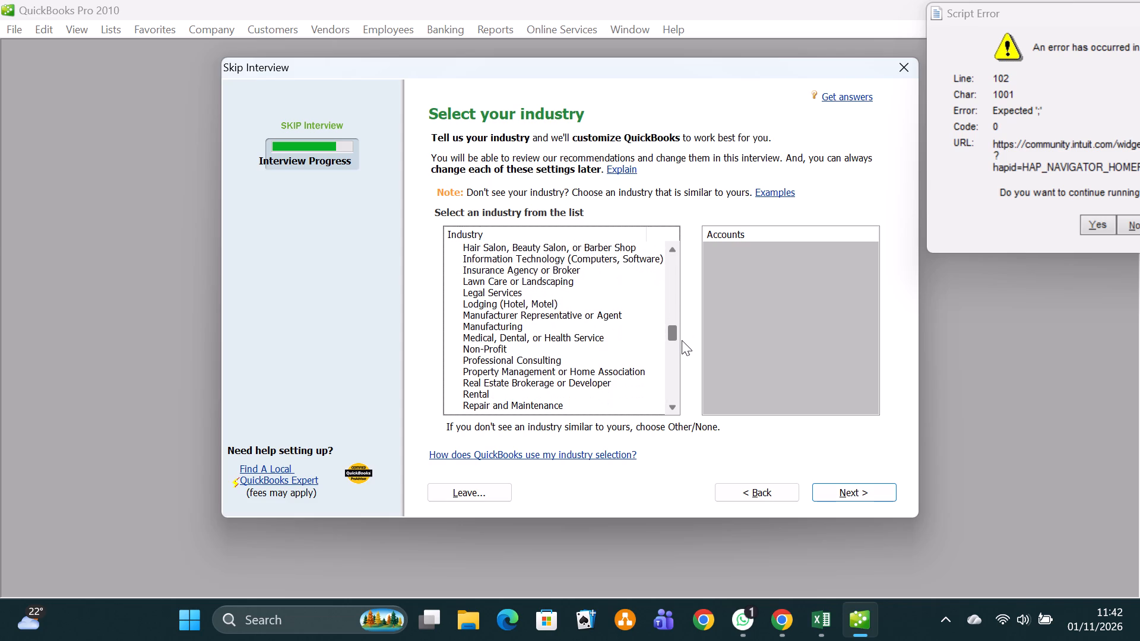
pyautogui.moveTo(682, 340); pyautogui.dragTo(679, 348)
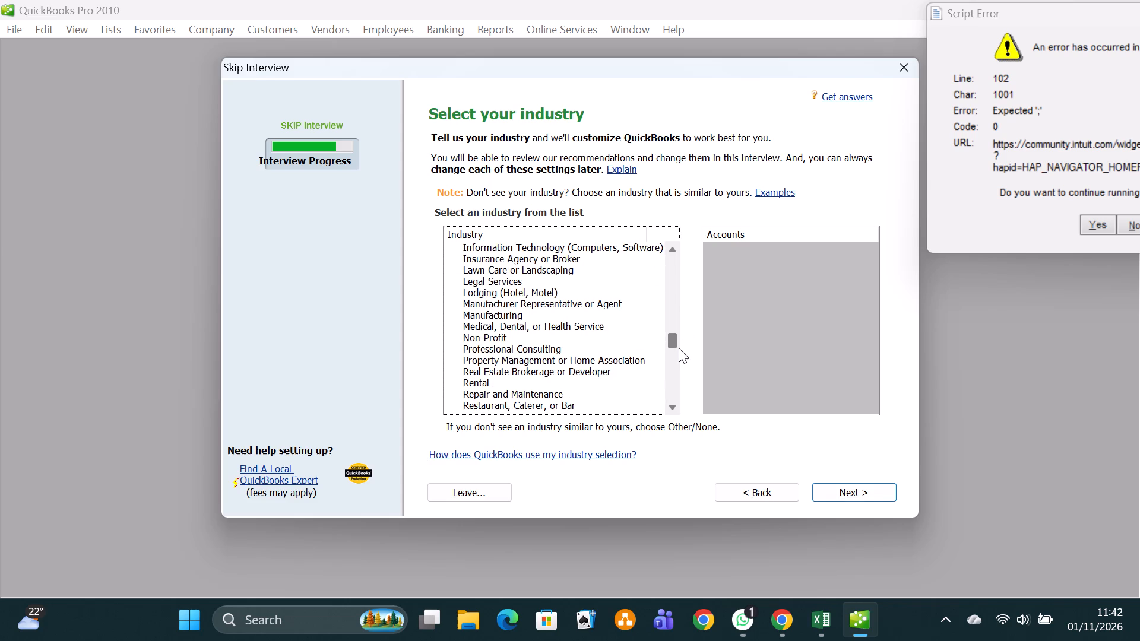
pyautogui.moveTo(679, 348); pyautogui.dragTo(678, 357)
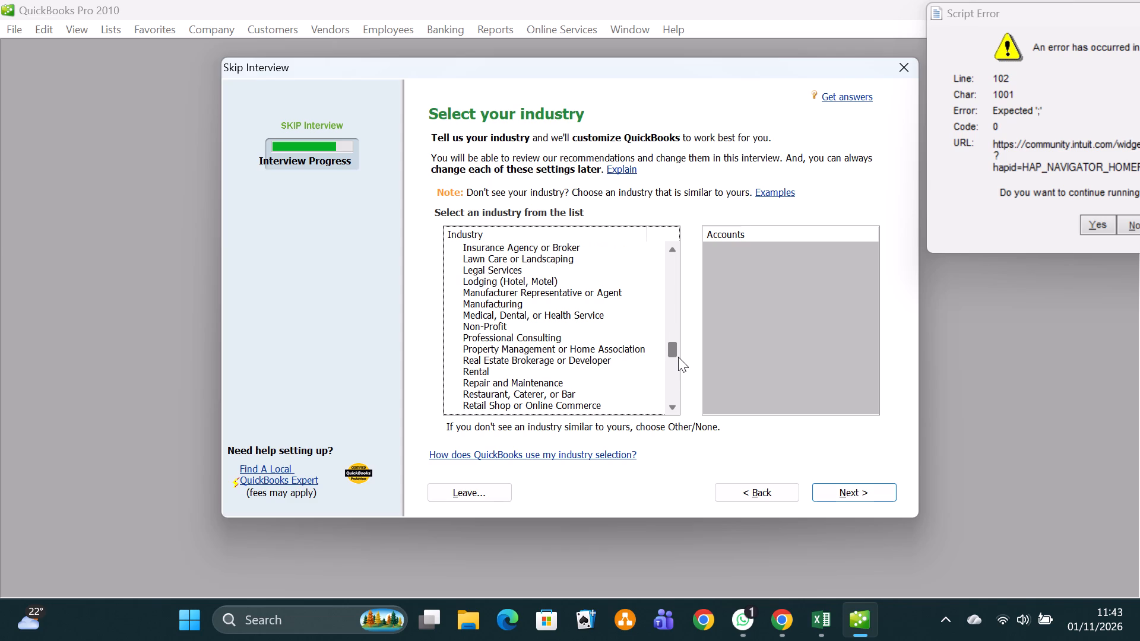
pyautogui.moveTo(678, 357); pyautogui.dragTo(677, 379)
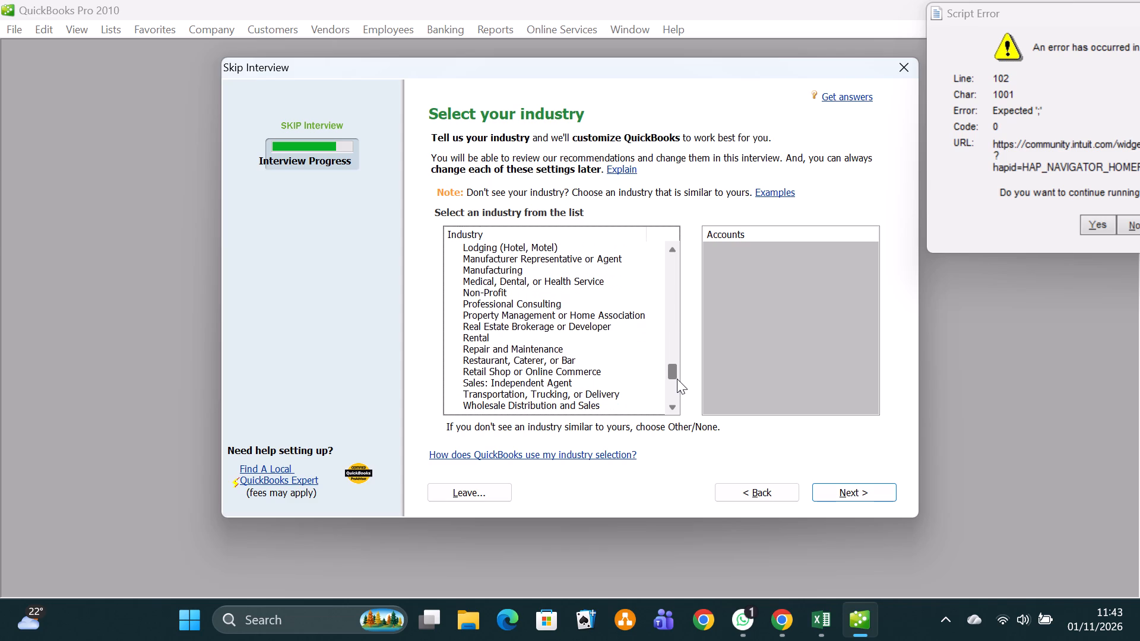
pyautogui.moveTo(677, 379); pyautogui.dragTo(676, 379)
pyautogui.moveTo(676, 379); pyautogui.dragTo(676, 386)
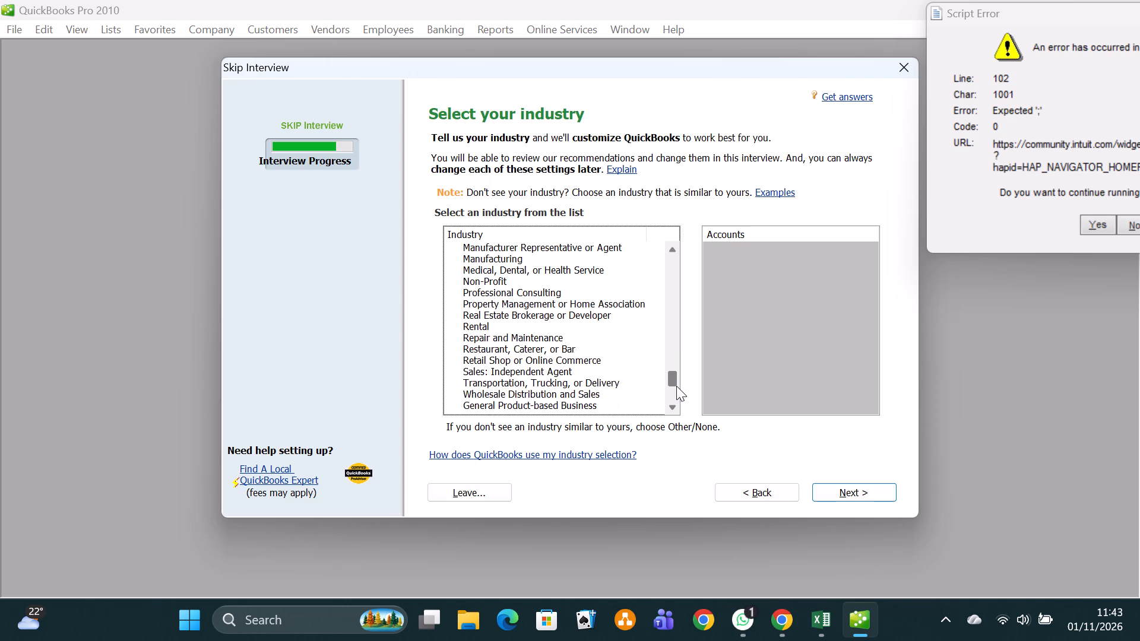
pyautogui.moveTo(676, 386); pyautogui.dragTo(677, 385)
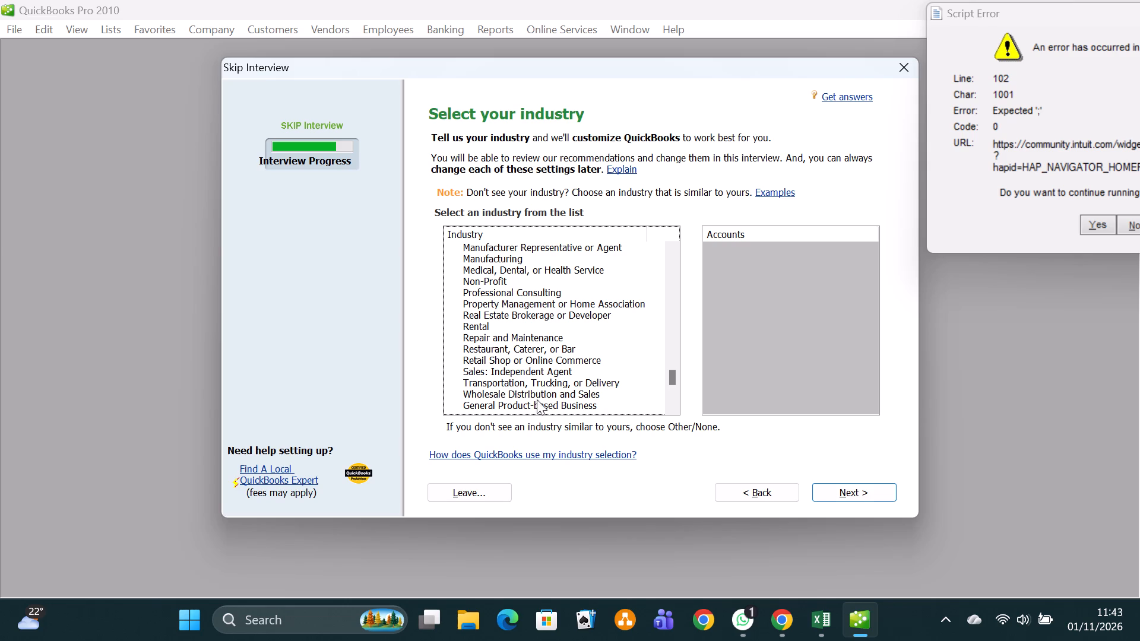
pyautogui.click(537, 396)
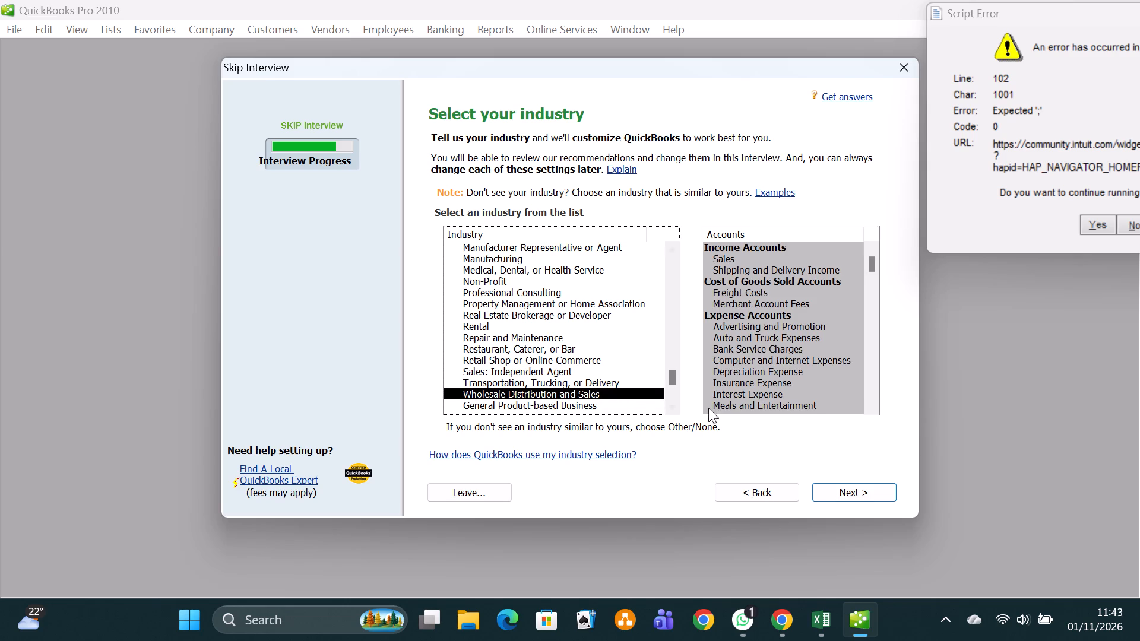
pyautogui.click(848, 484)
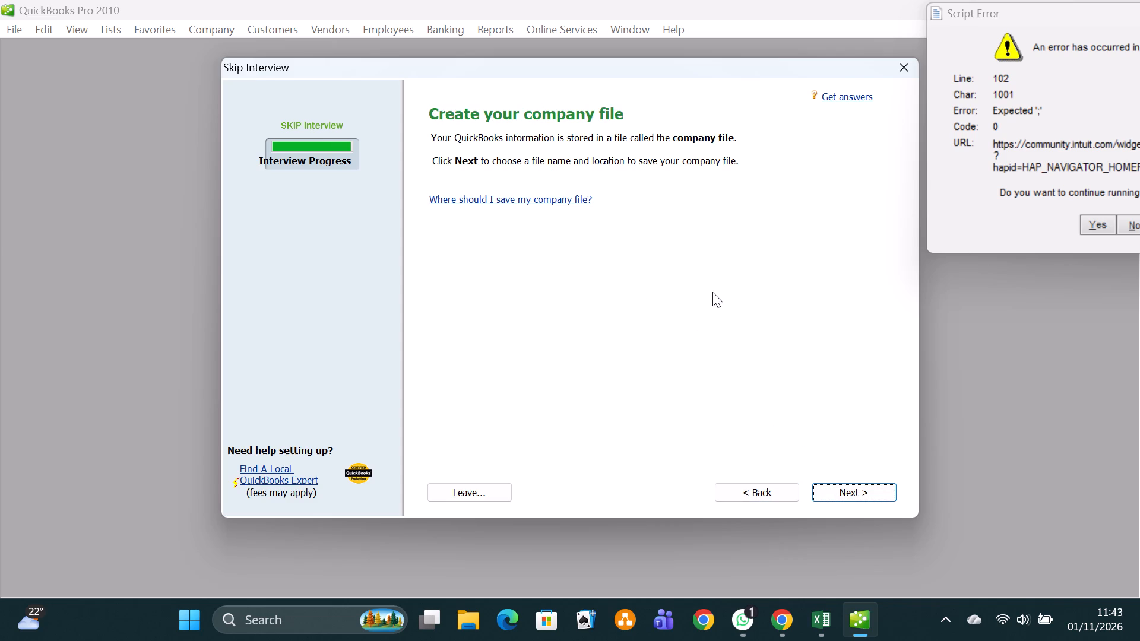
# Save the company file as KANJU TRADERS in a new folder named KANJU on the Desktop.
pyautogui.click(835, 492)
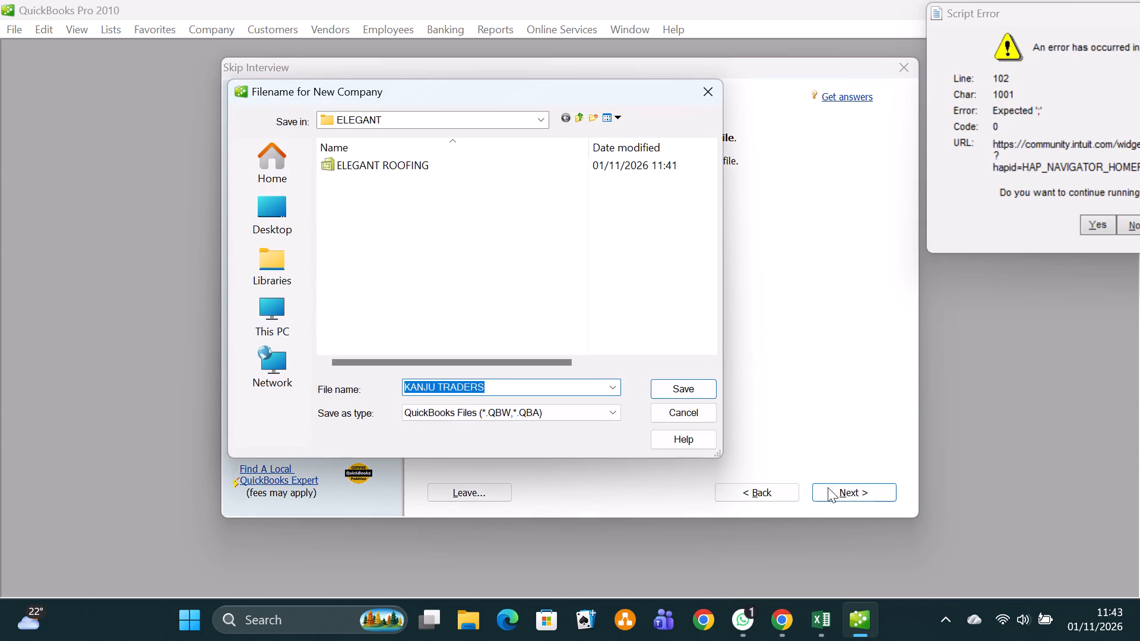
pyautogui.click(278, 205)
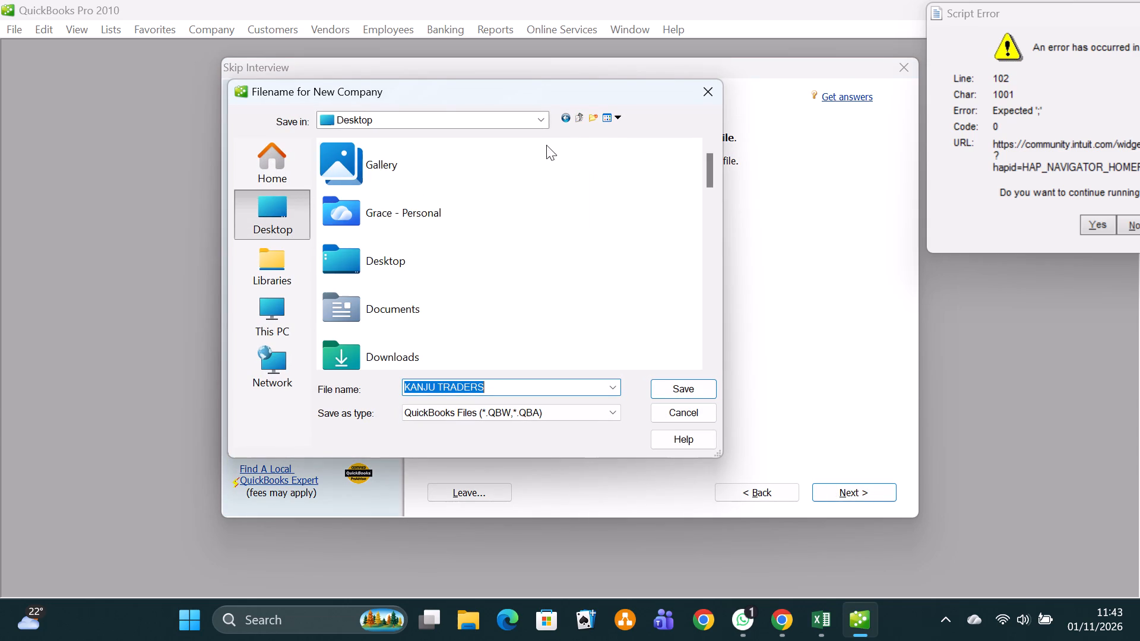
pyautogui.click(596, 114)
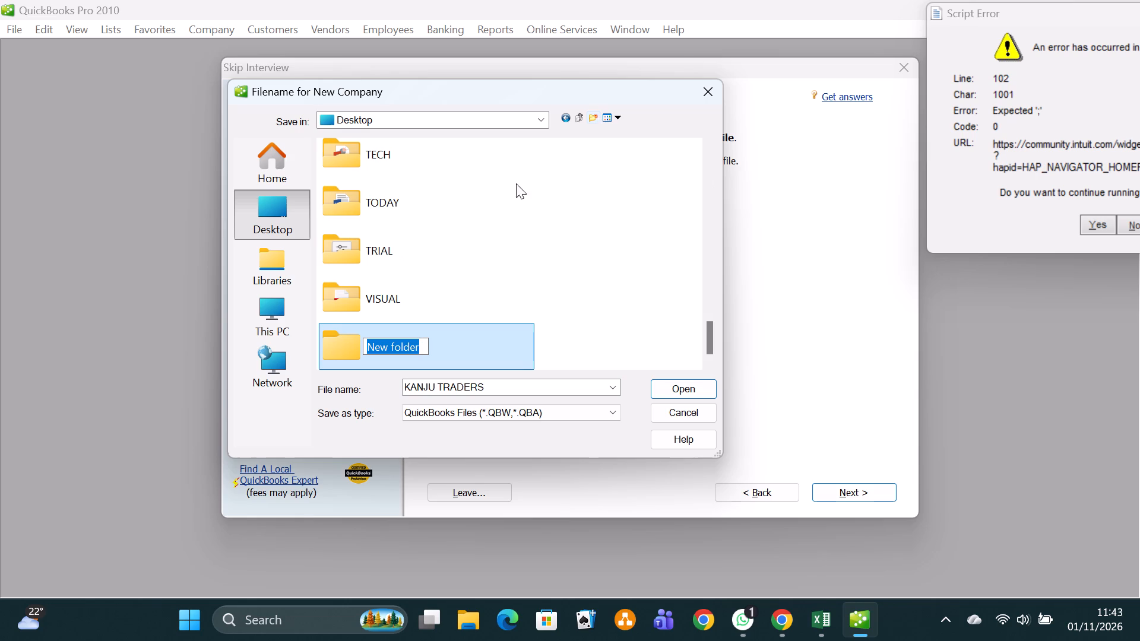
pyautogui.write('KA')
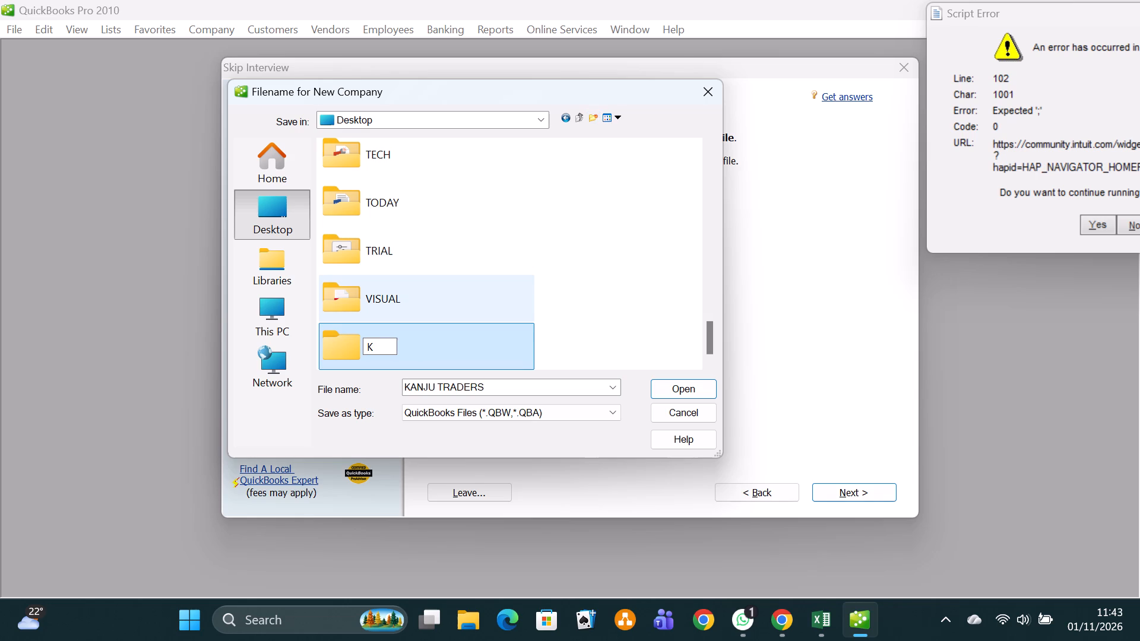
pyautogui.write('NJU')
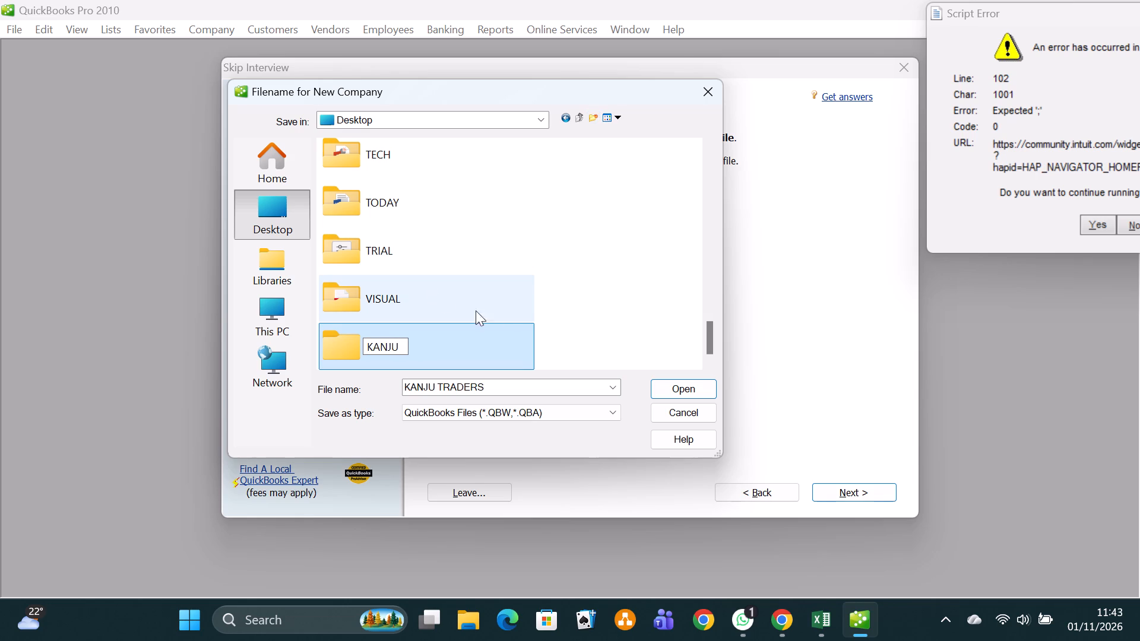
pyautogui.click(670, 388)
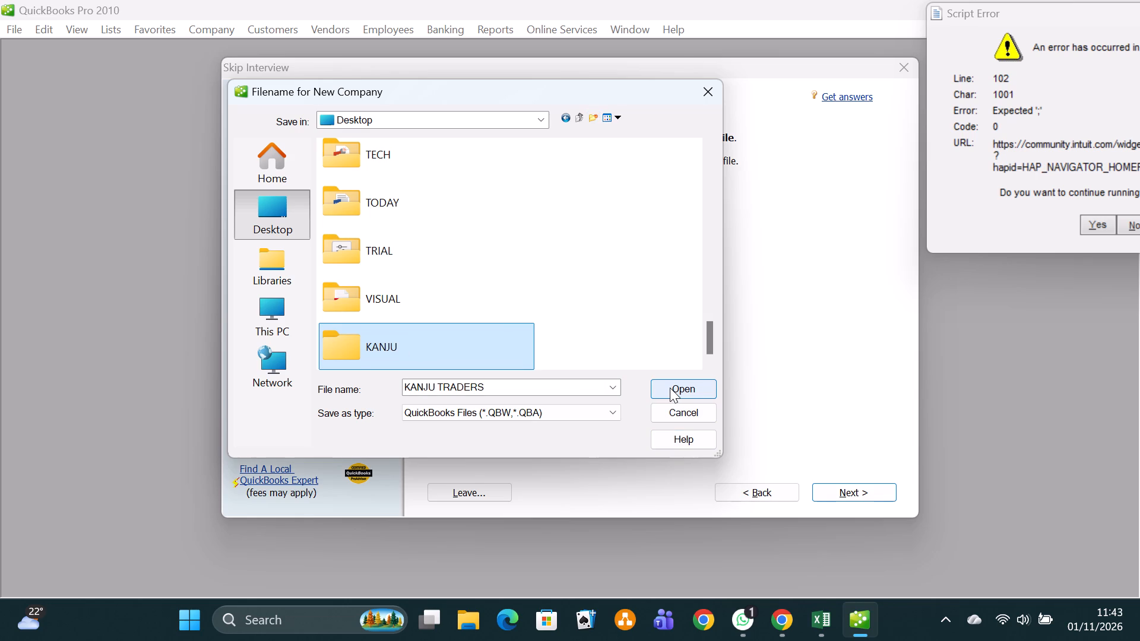
pyautogui.click(670, 388)
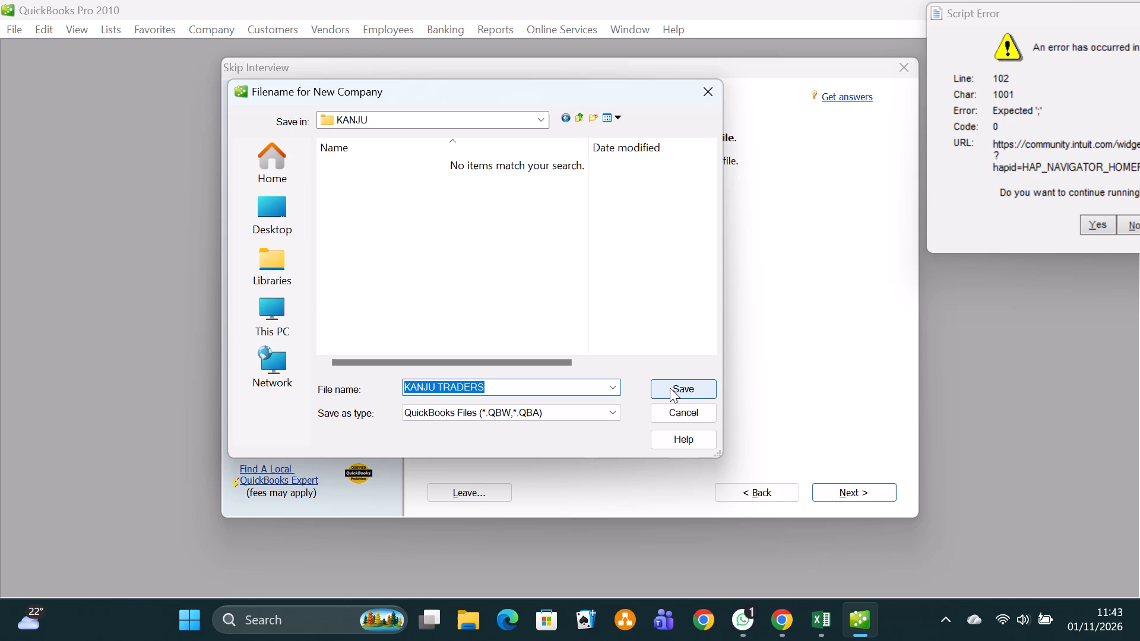
pyautogui.click(670, 388)
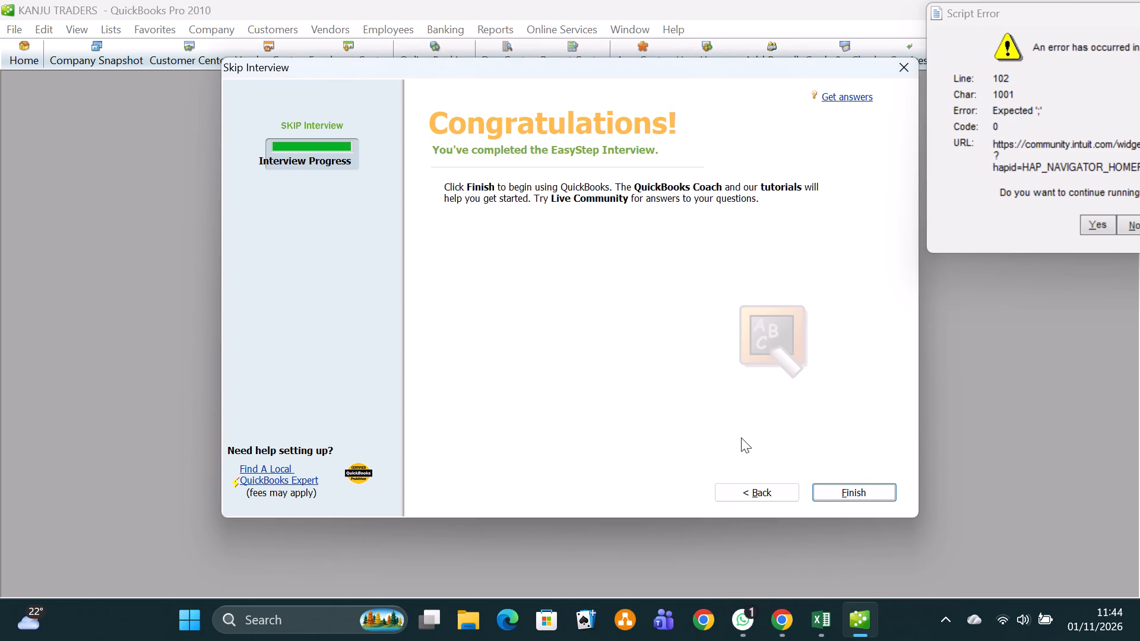
# Finish the setup interview and dismiss the QBHelp error report without sending it.
pyautogui.click(835, 491)
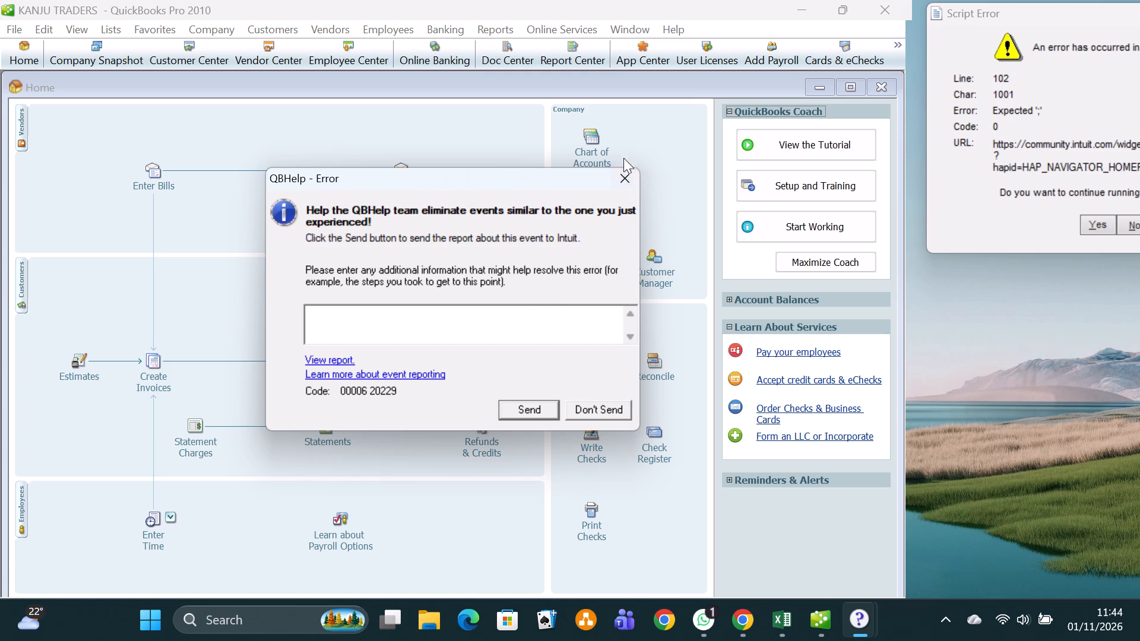
pyautogui.click(623, 175)
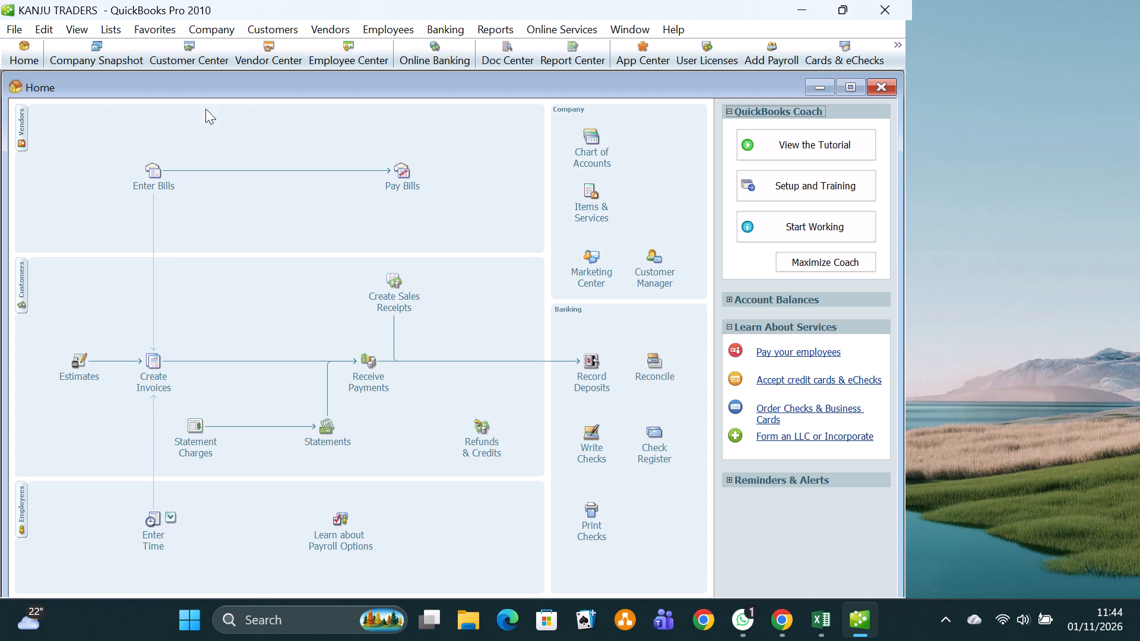
# Activate inventory and purchase orders in the company preferences for Items & Inventory, accepting the closing of all open windows.
pyautogui.click(48, 27)
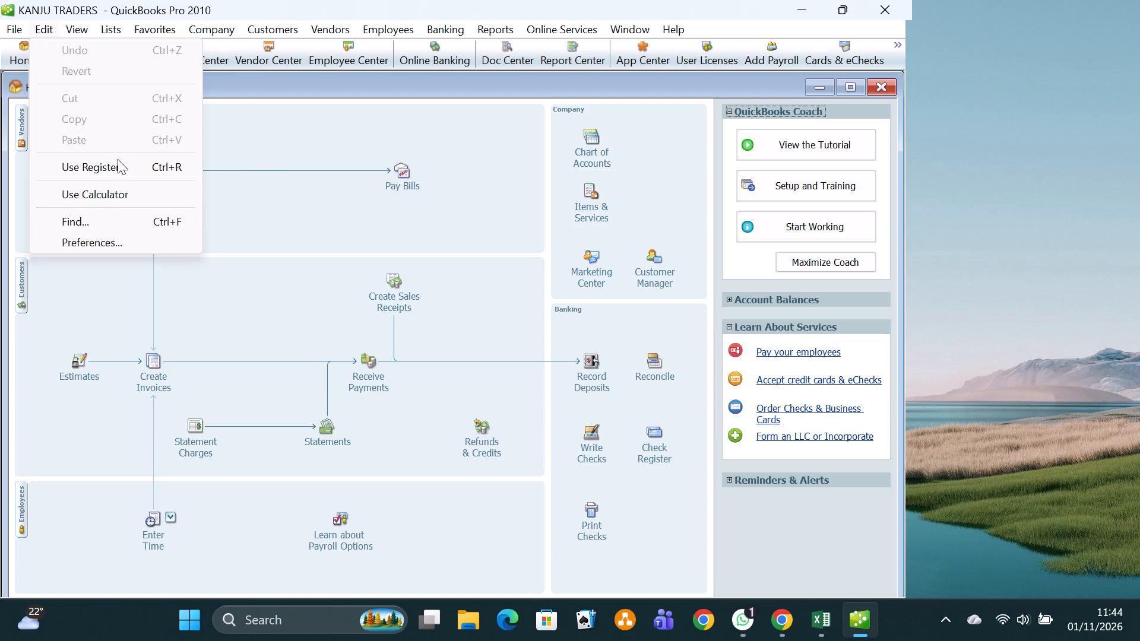
pyautogui.click(106, 239)
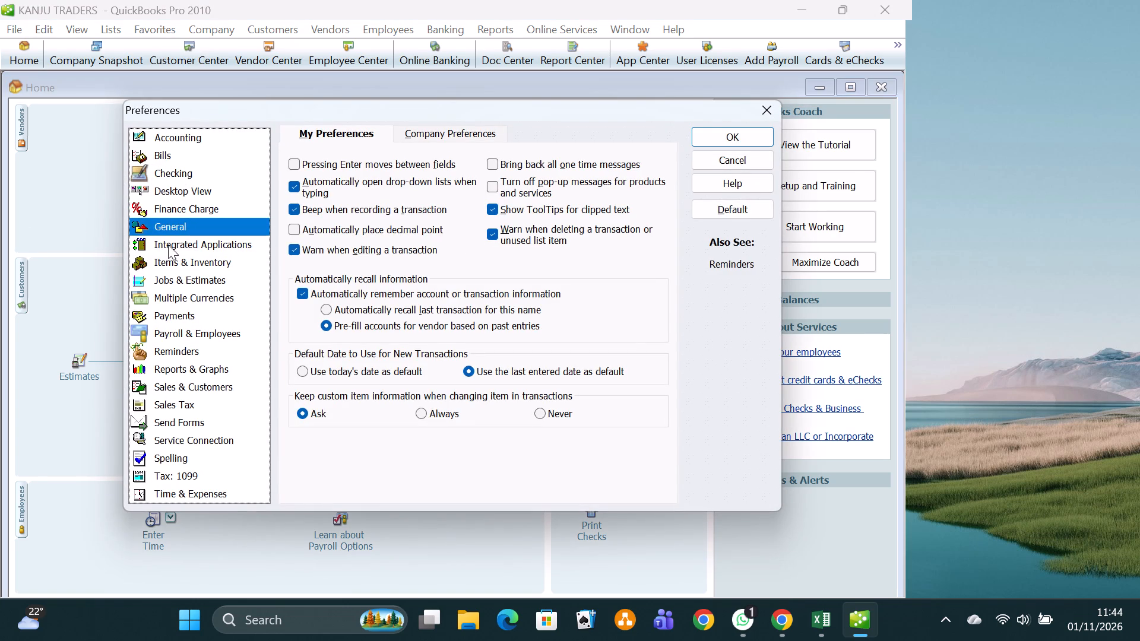
pyautogui.click(169, 261)
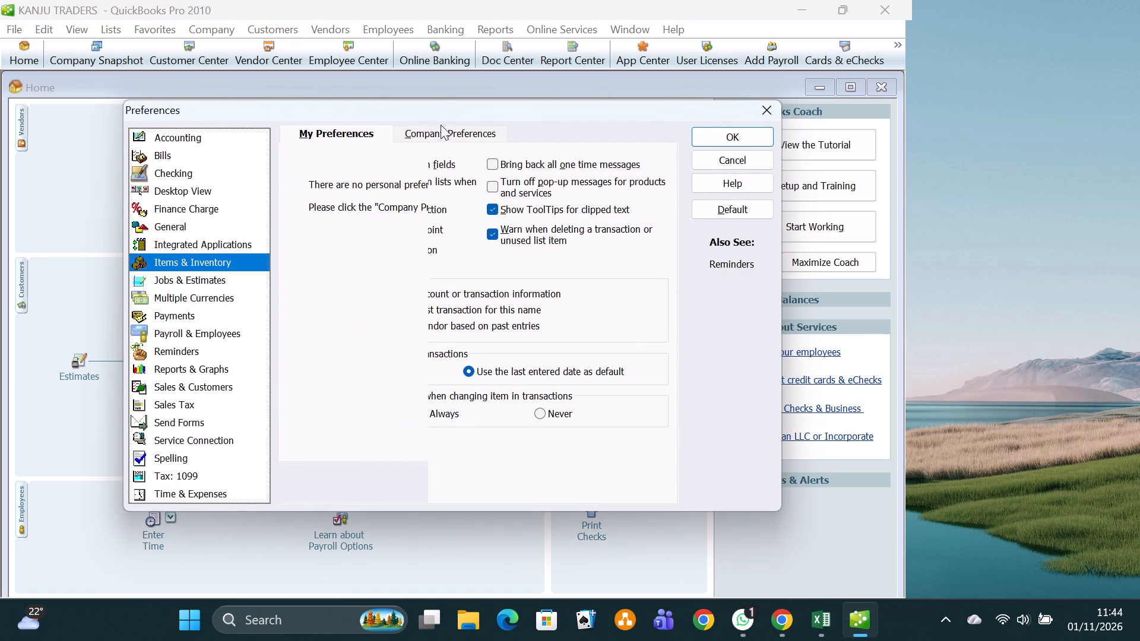
pyautogui.click(439, 131)
pyautogui.click(308, 172)
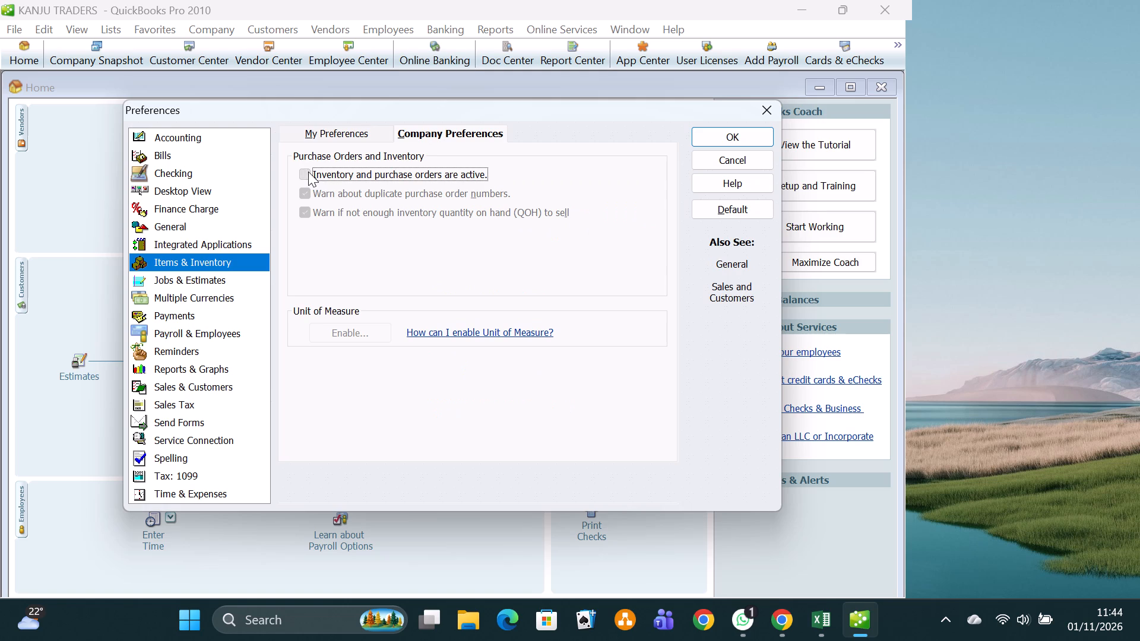
pyautogui.click(712, 132)
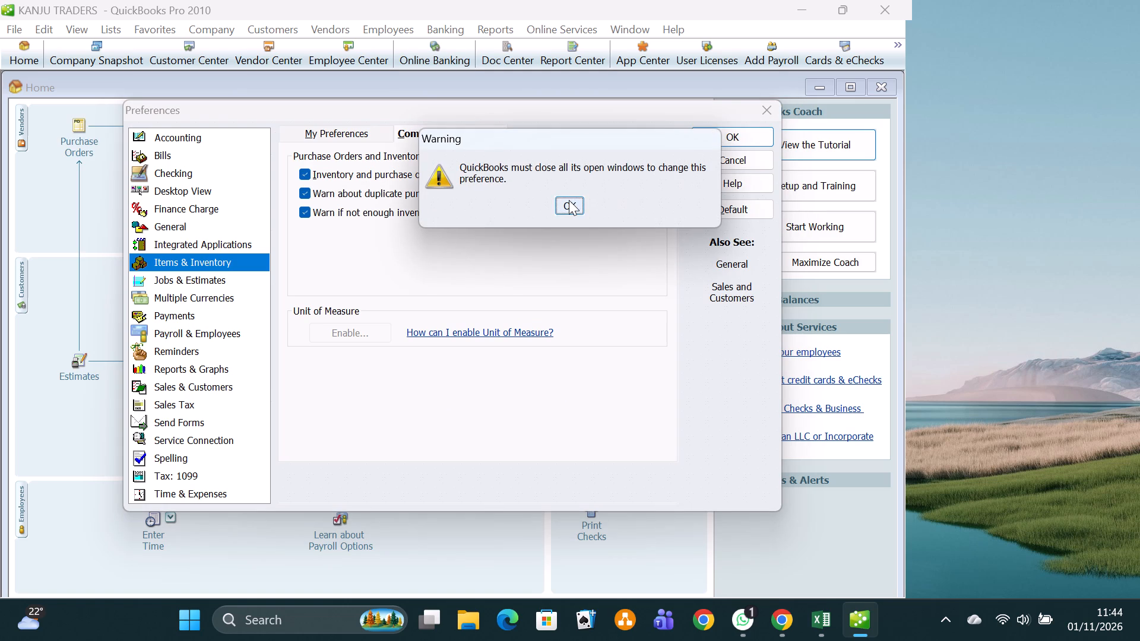
pyautogui.click(569, 200)
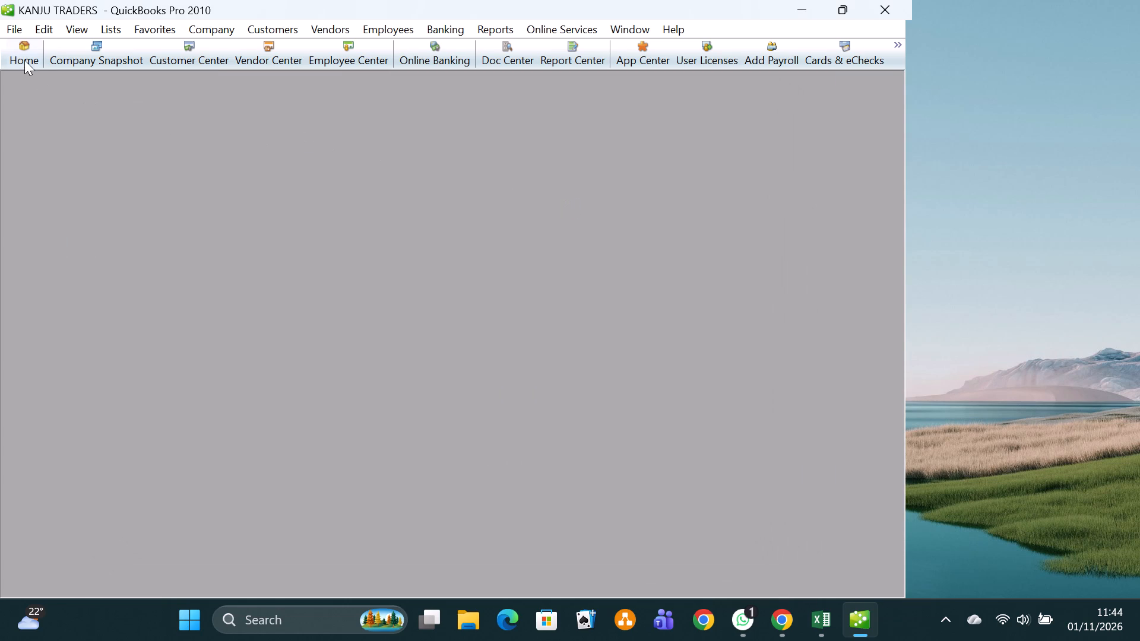
# Reopen the Home page and open the Chart of Accounts, dismissing the document attachment feature notice.
pyautogui.click(25, 58)
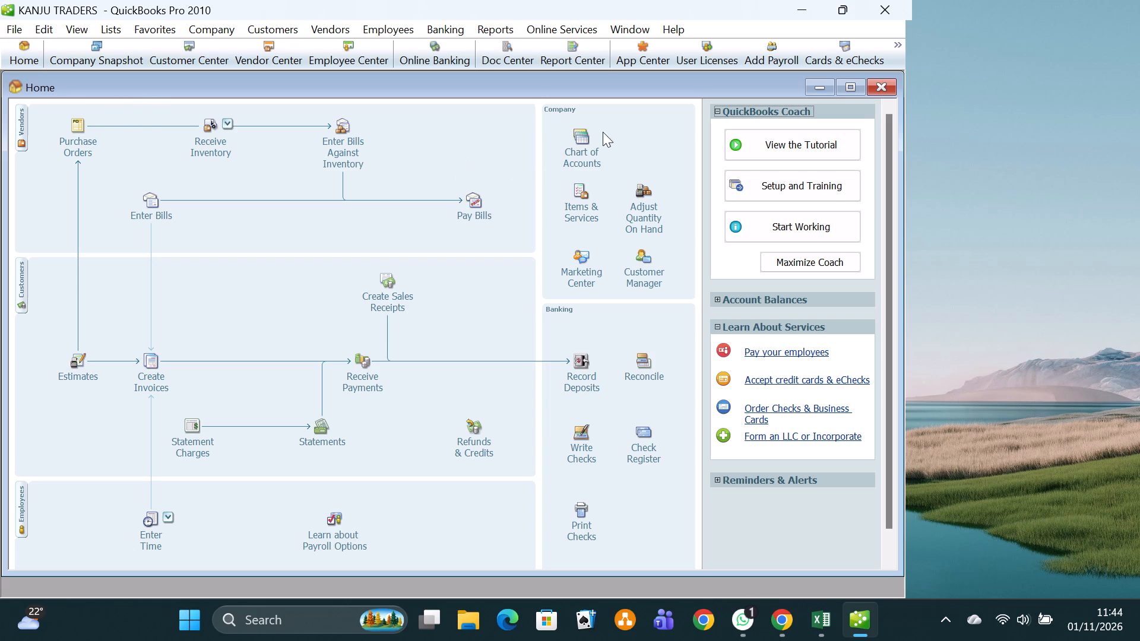
pyautogui.click(586, 141)
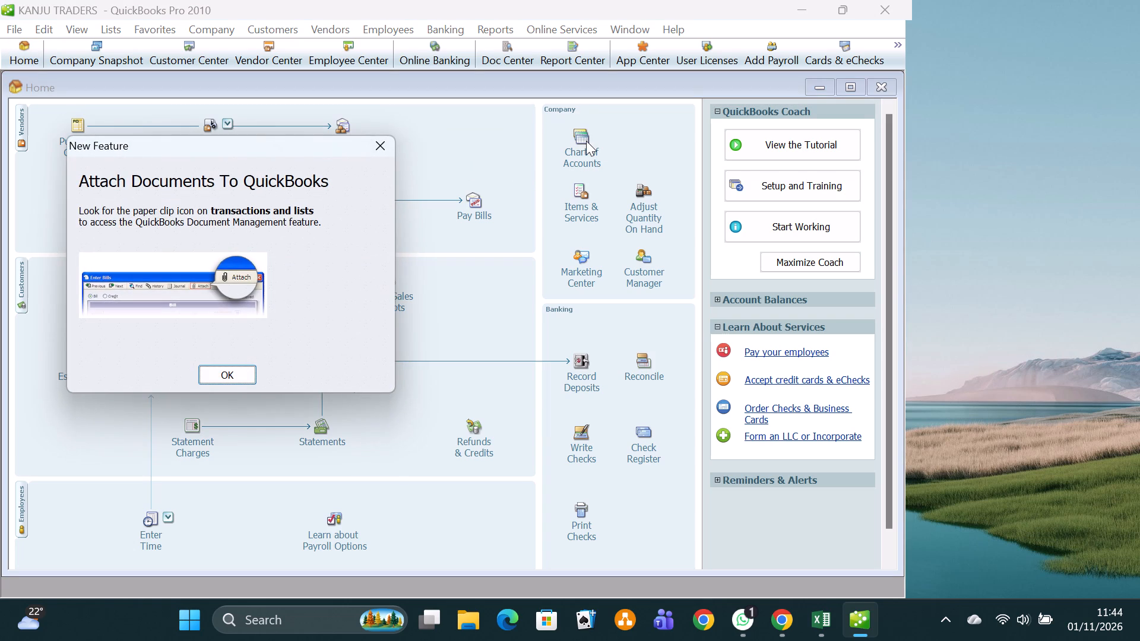
pyautogui.click(376, 149)
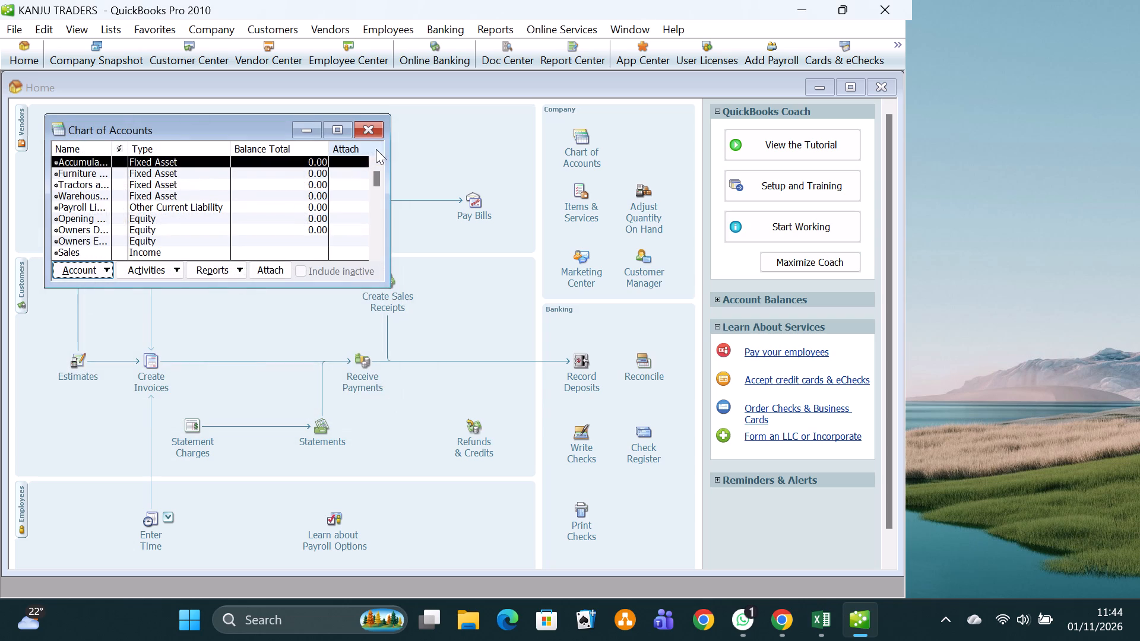
# Add a new Expense account named DELIVEY VAN, saving it and continuing to a blank account form.
pyautogui.click(106, 270)
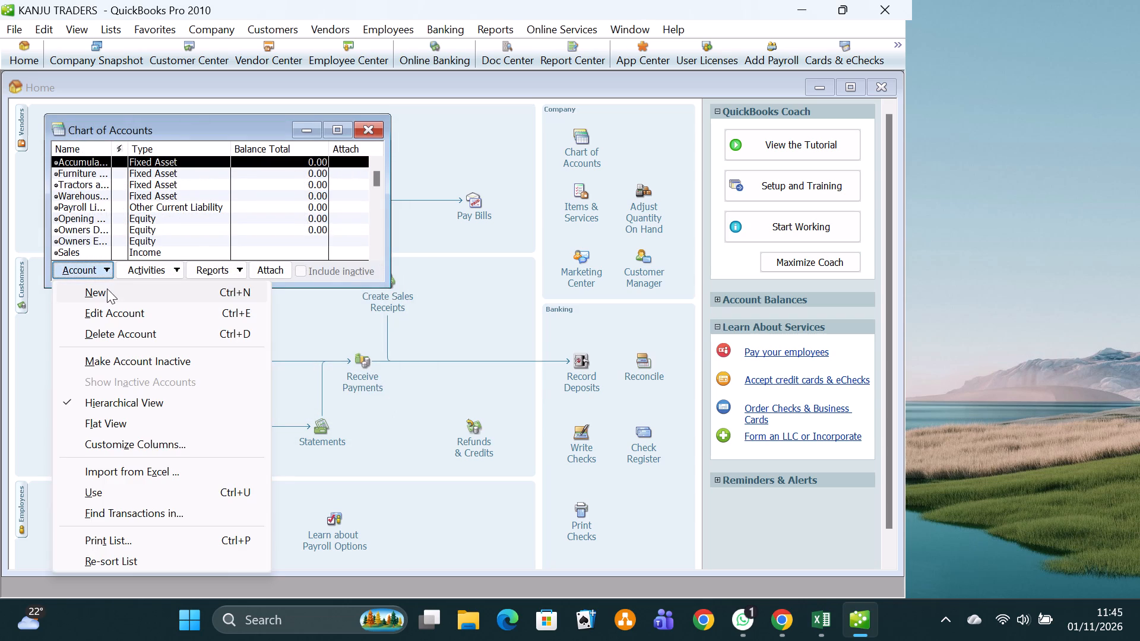
pyautogui.click(107, 288)
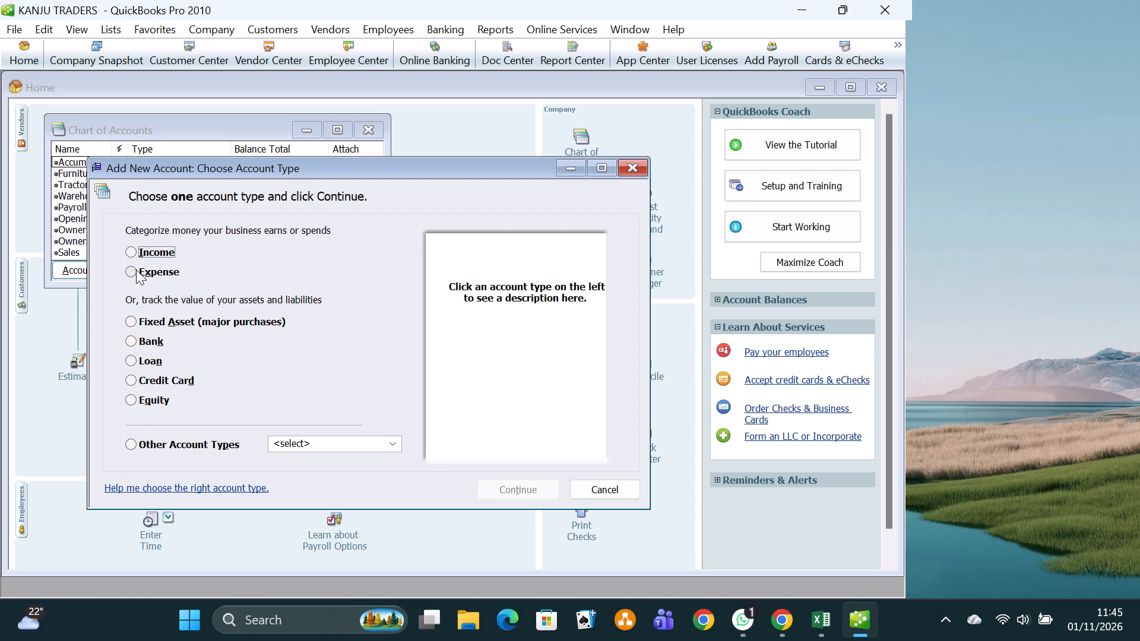
pyautogui.click(136, 269)
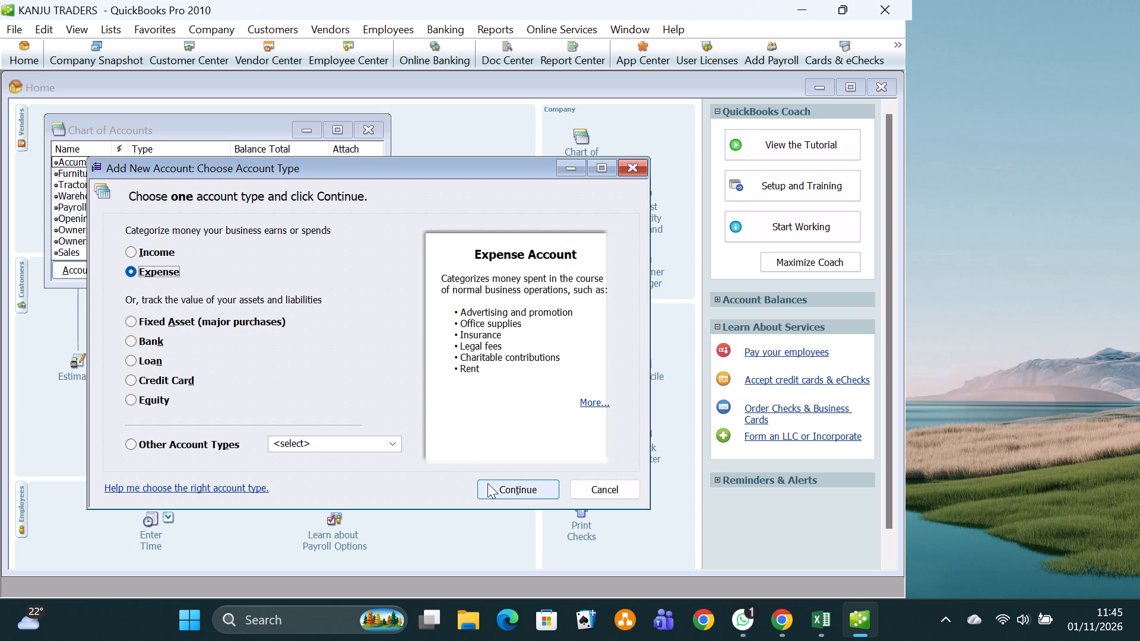
pyautogui.click(498, 490)
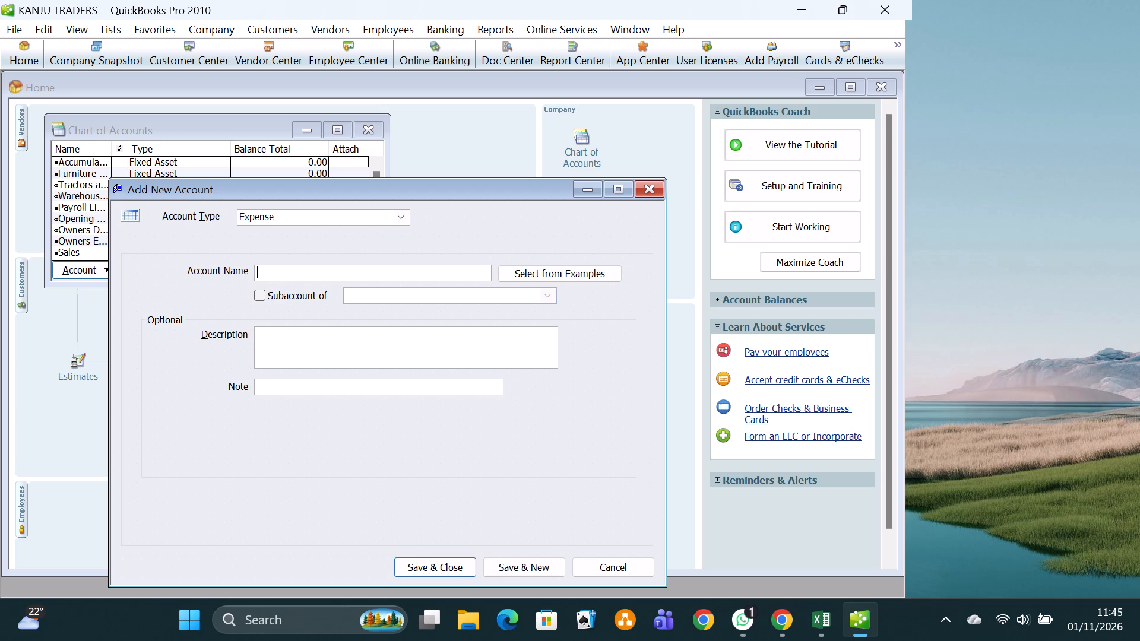
pyautogui.write('DELIVEY VAN')
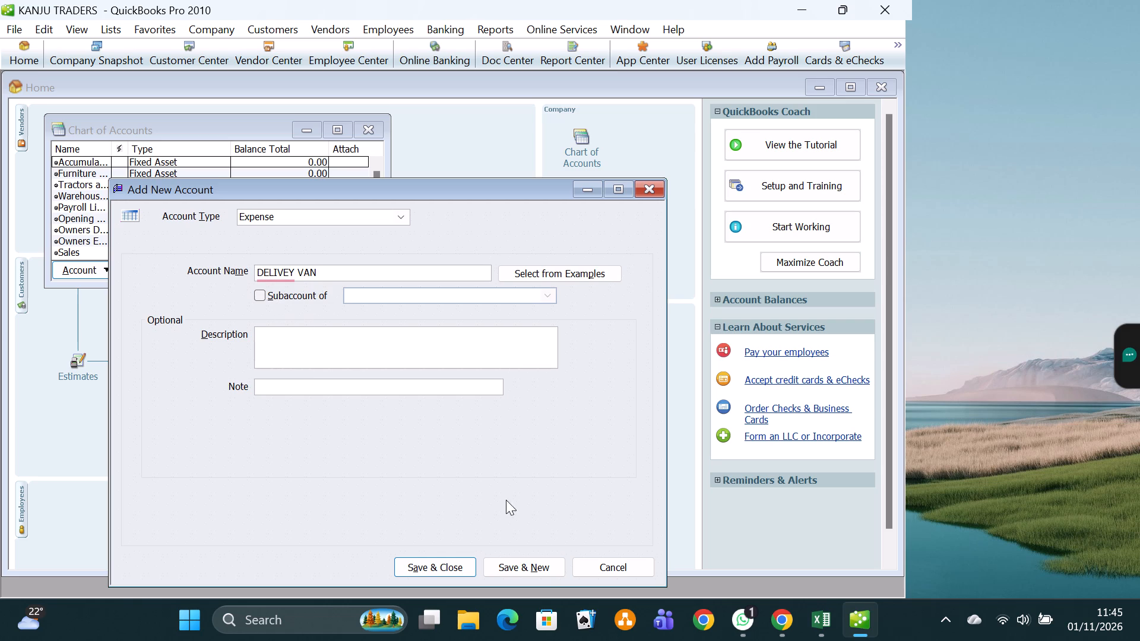
pyautogui.click(530, 572)
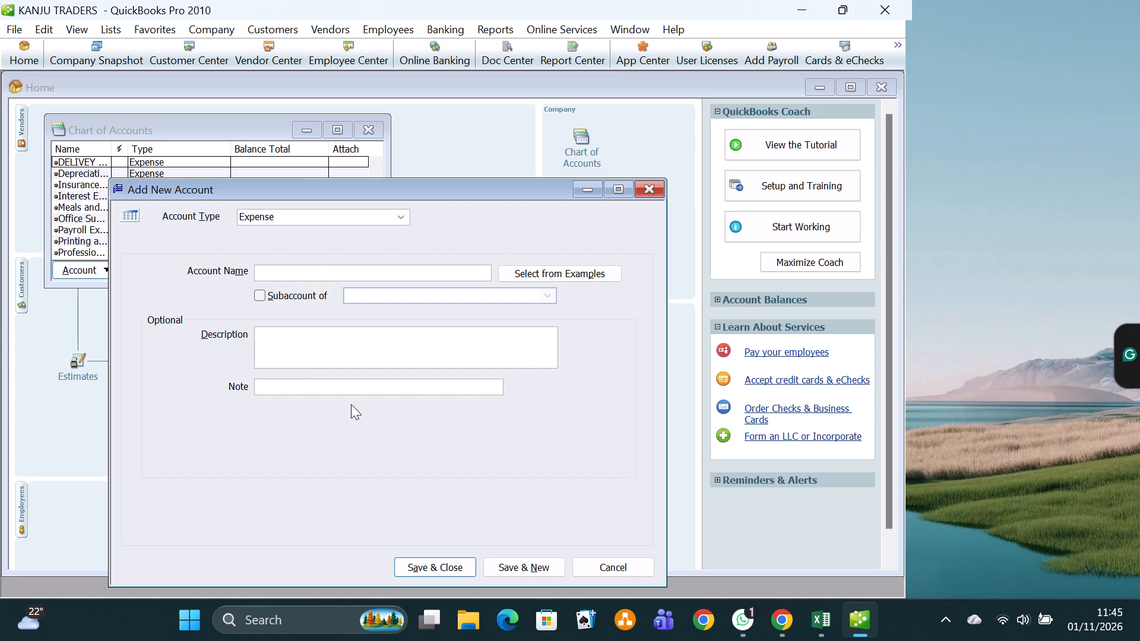
# Add an Expense account named COST as a subaccount of DELIVEY VAN, save it and close the new account form.
pyautogui.write('COD')
pyautogui.press('BackSpace')
pyautogui.write('ST')
pyautogui.click(259, 293)
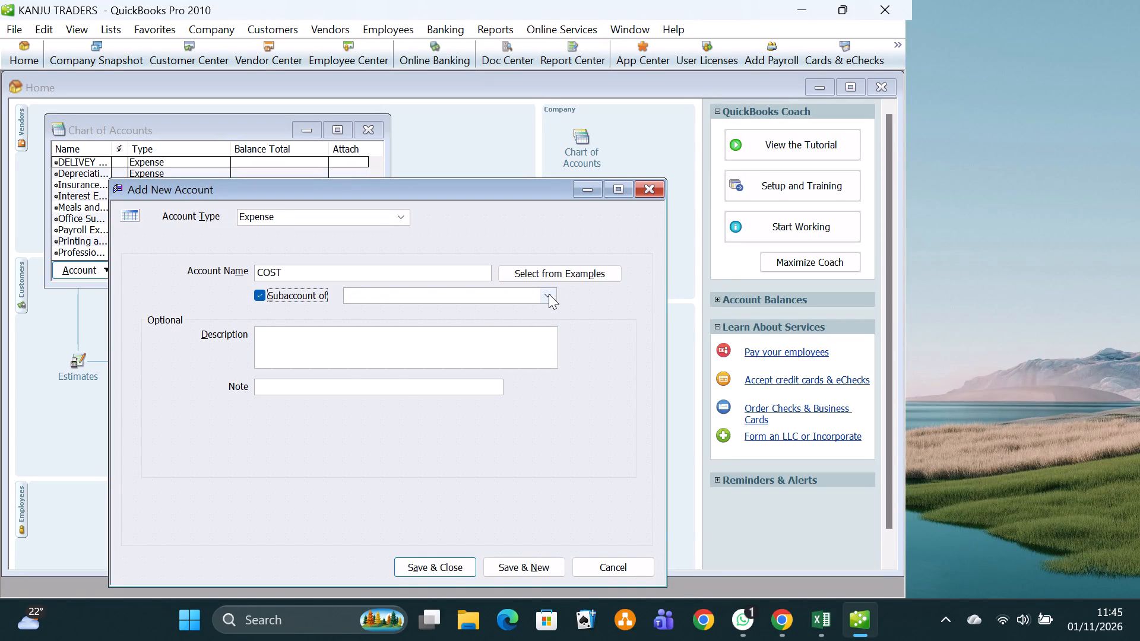
pyautogui.click(549, 294)
pyautogui.click(387, 376)
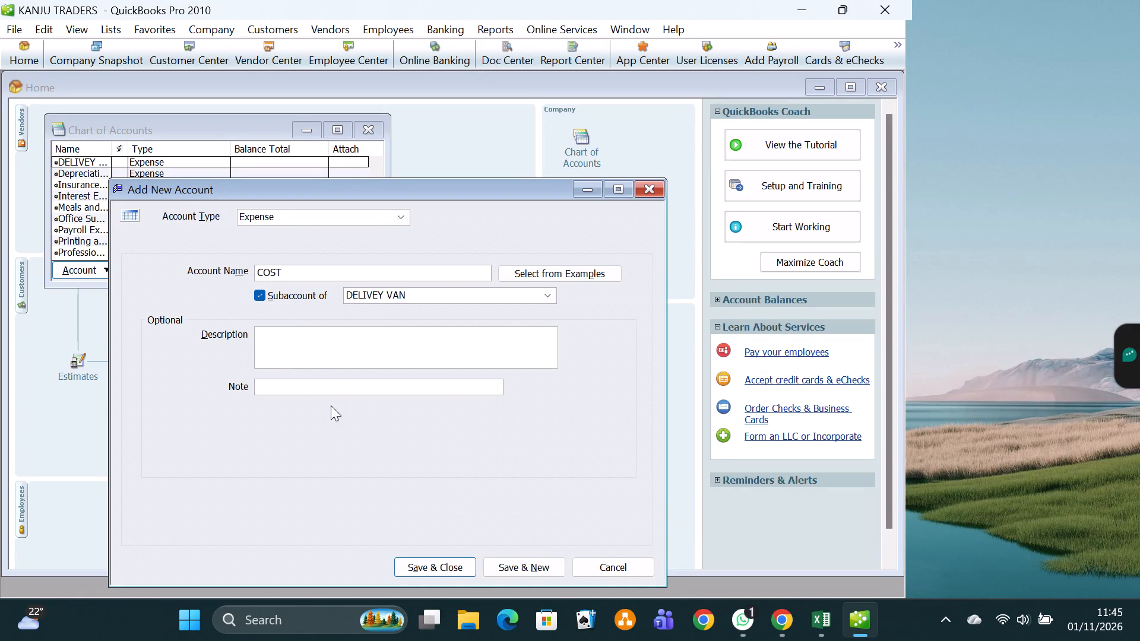
pyautogui.click(531, 570)
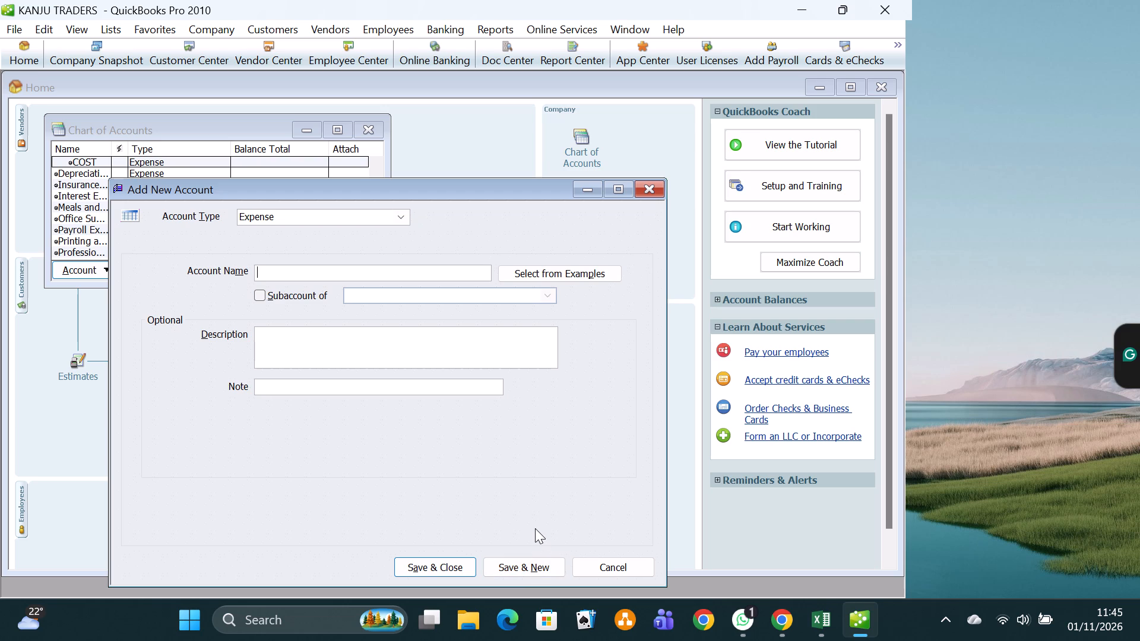
pyautogui.click(652, 185)
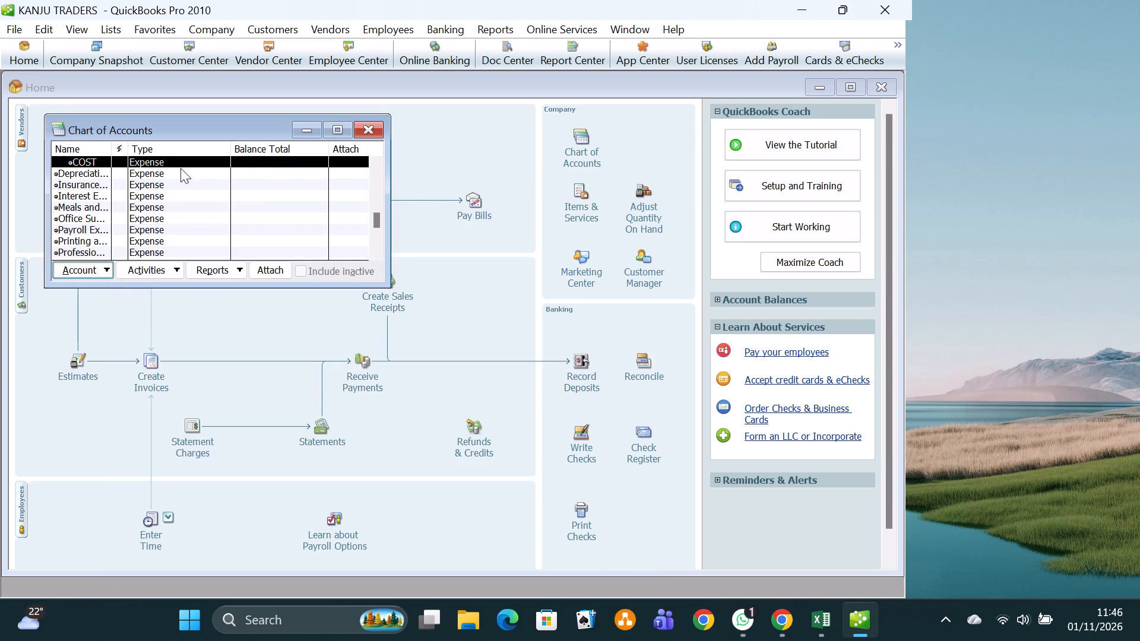
# View the QuickReport of the DELIVEY VAN account, then close the report and the Chart of Accounts.
pyautogui.moveTo(379, 217); pyautogui.dragTo(378, 200)
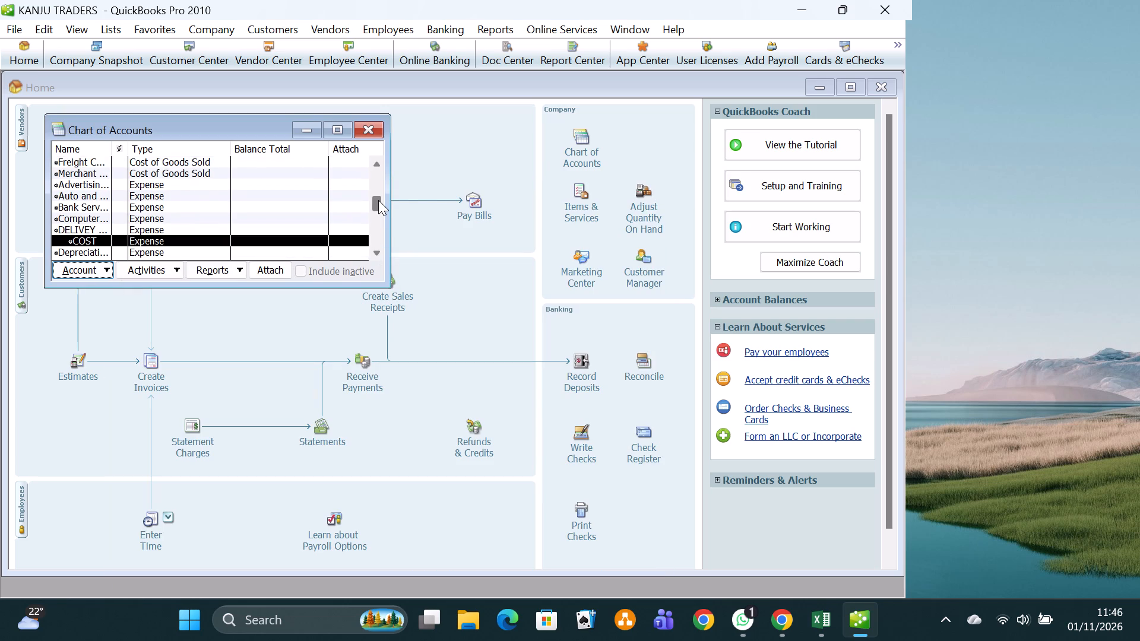
pyautogui.moveTo(378, 200); pyautogui.dragTo(379, 204)
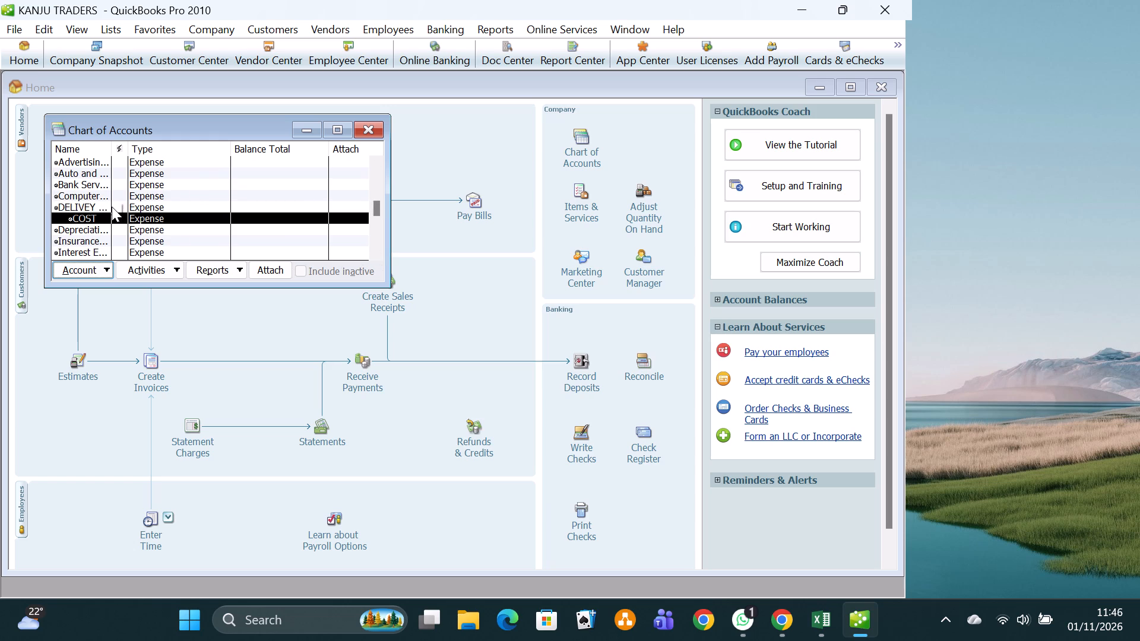
pyautogui.doubleClick(115, 206)
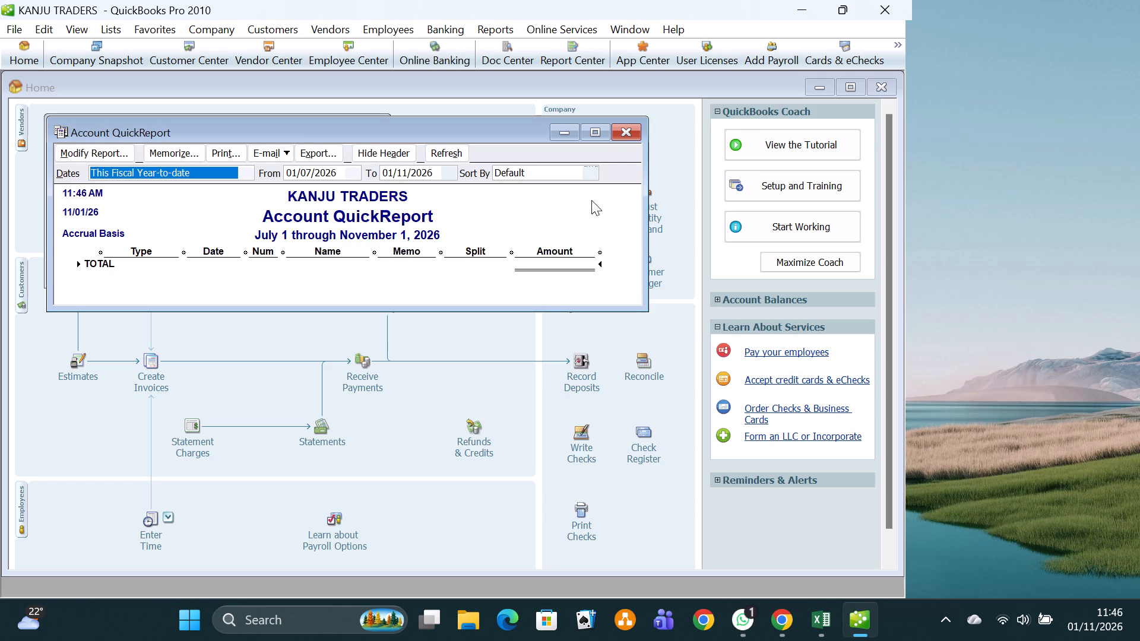
pyautogui.click(628, 133)
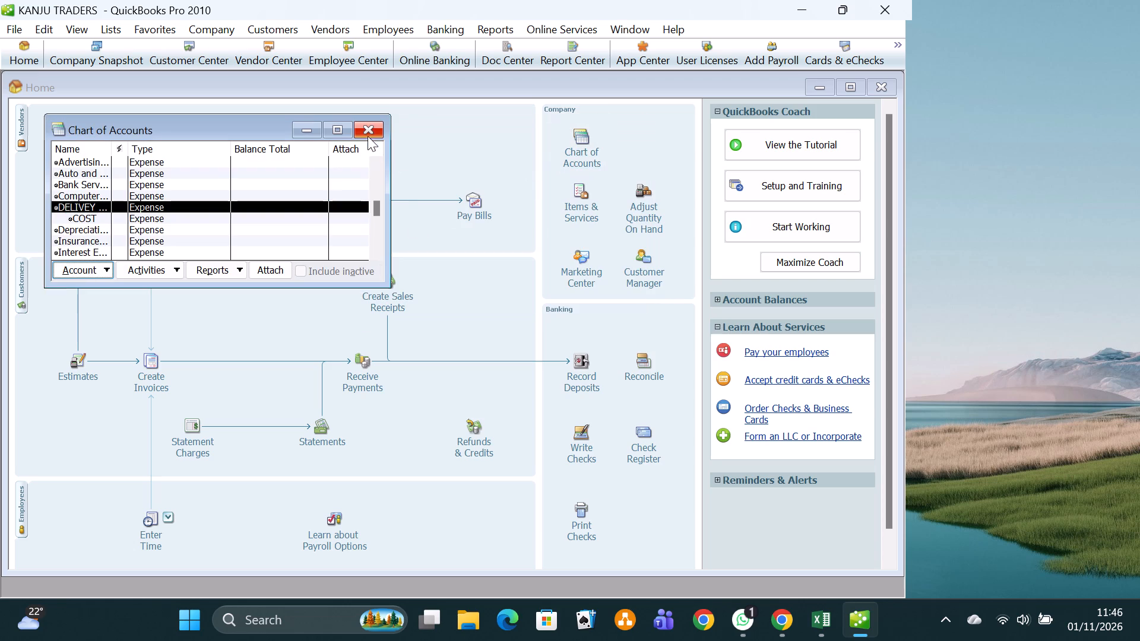
pyautogui.click(370, 127)
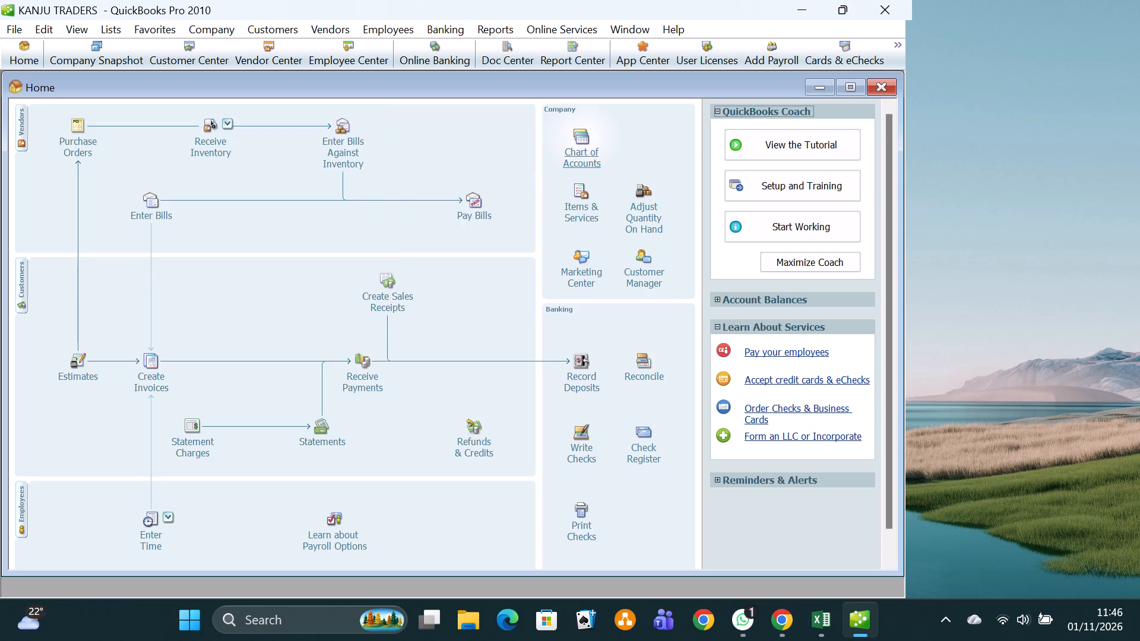
# Reopen the Chart of Accounts from the Home page.
pyautogui.click(573, 143)
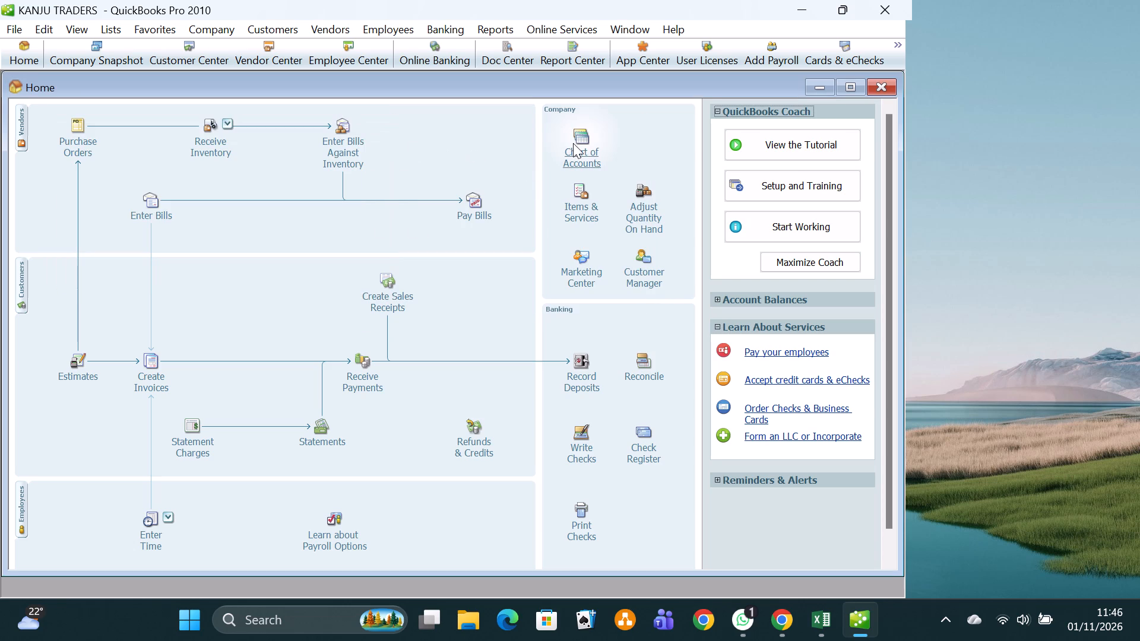
pyautogui.click(573, 143)
pyautogui.doubleClick(573, 143)
pyautogui.doubleClick(573, 143)
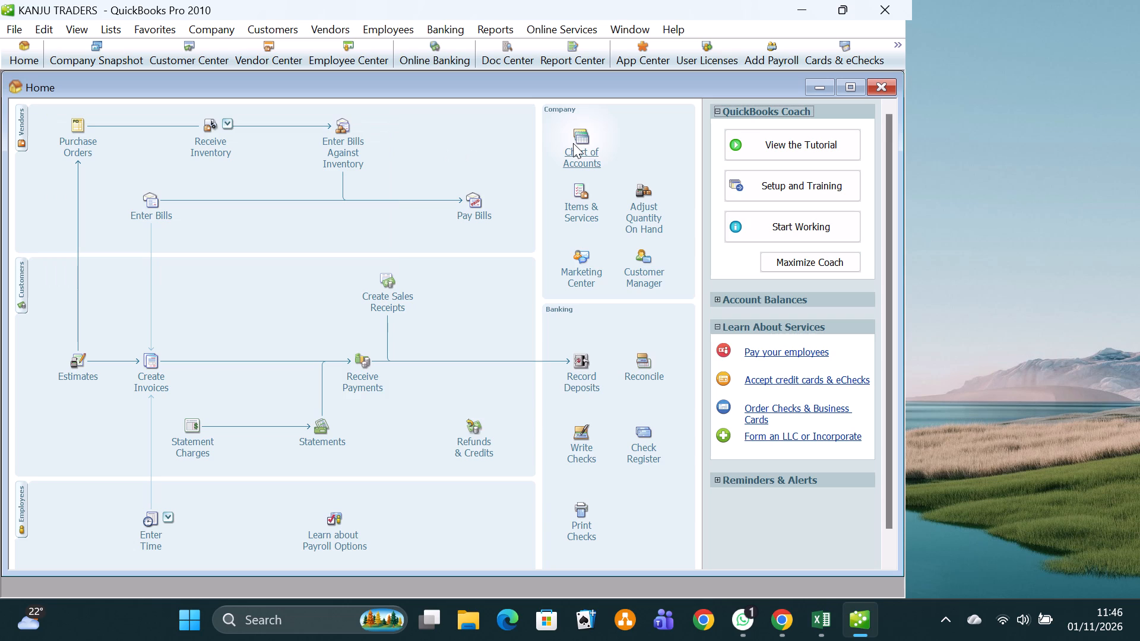
pyautogui.click(573, 143)
pyautogui.doubleClick(573, 143)
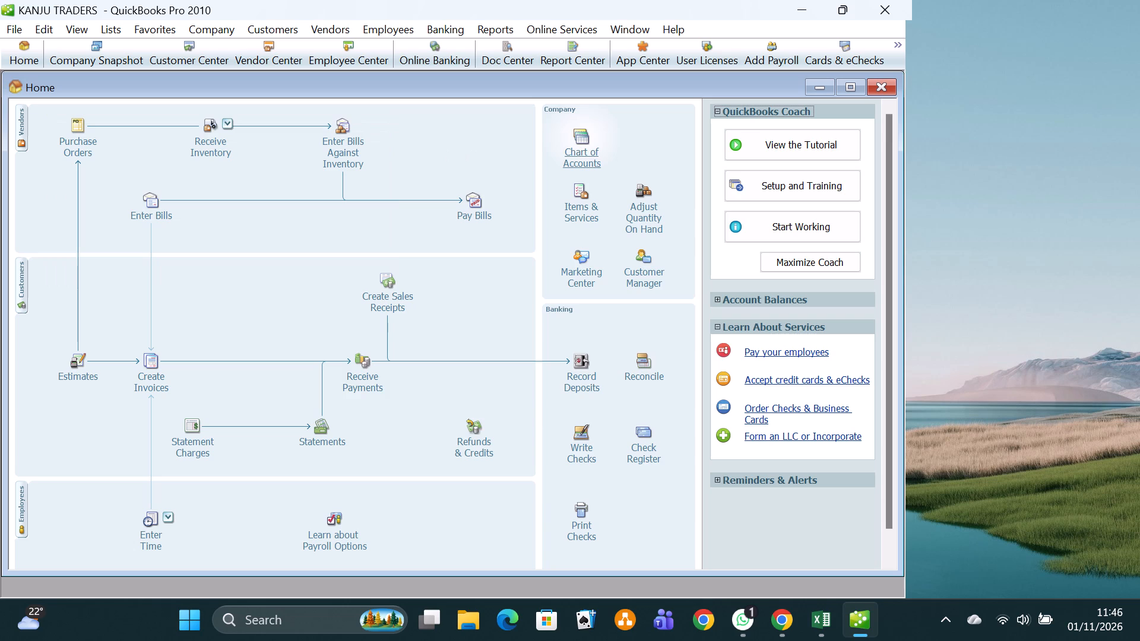
pyautogui.doubleClick(575, 144)
pyautogui.click(575, 144)
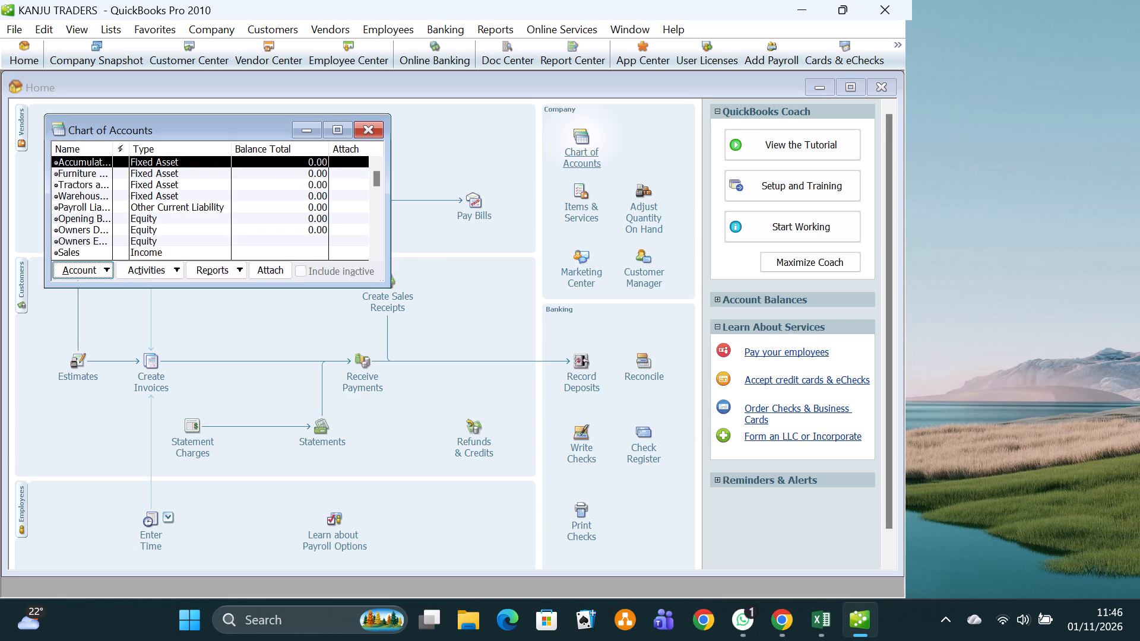
# Find the DELIVEY VAN account, open it for editing to check its details, and save and close it.
pyautogui.click(377, 180)
pyautogui.moveTo(376, 178); pyautogui.dragTo(380, 186)
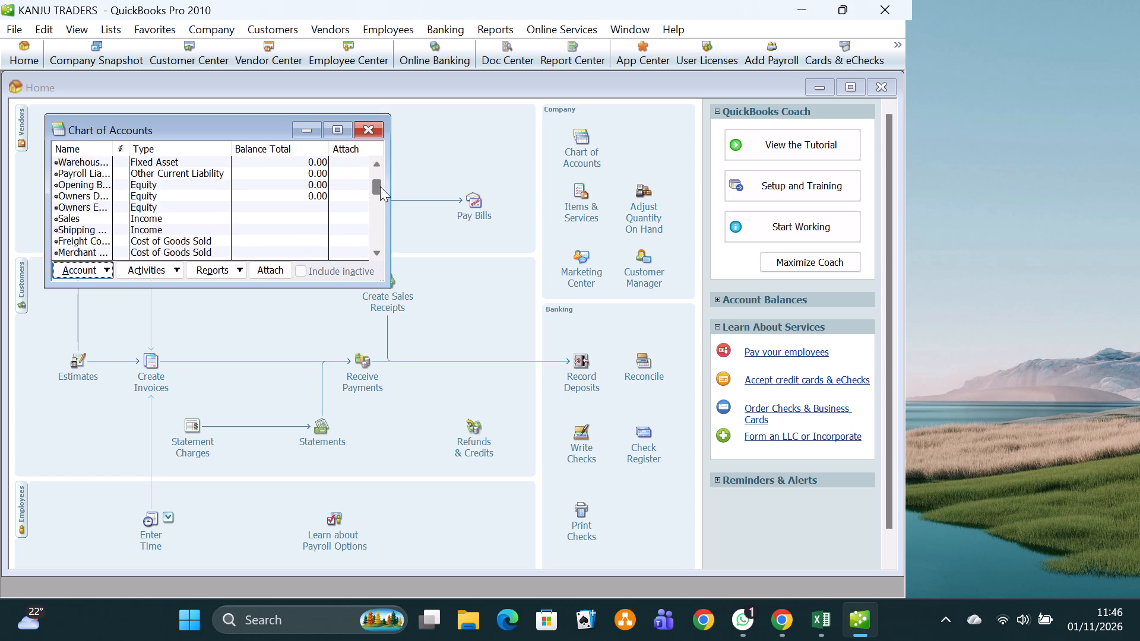
pyautogui.moveTo(380, 186); pyautogui.dragTo(379, 162)
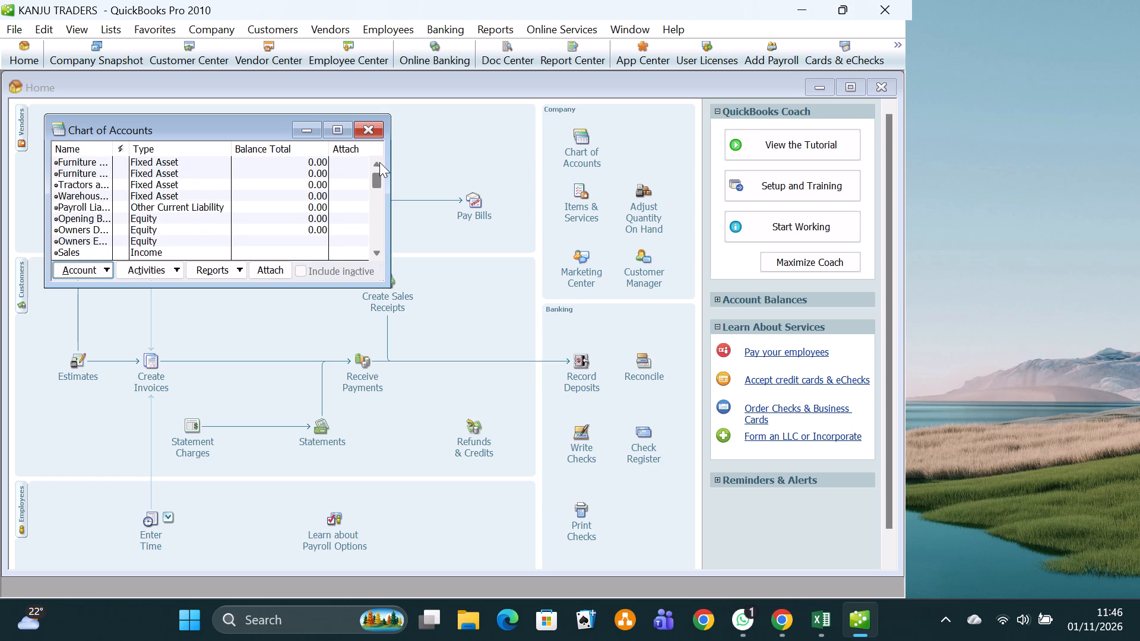
pyautogui.moveTo(379, 162); pyautogui.dragTo(382, 202)
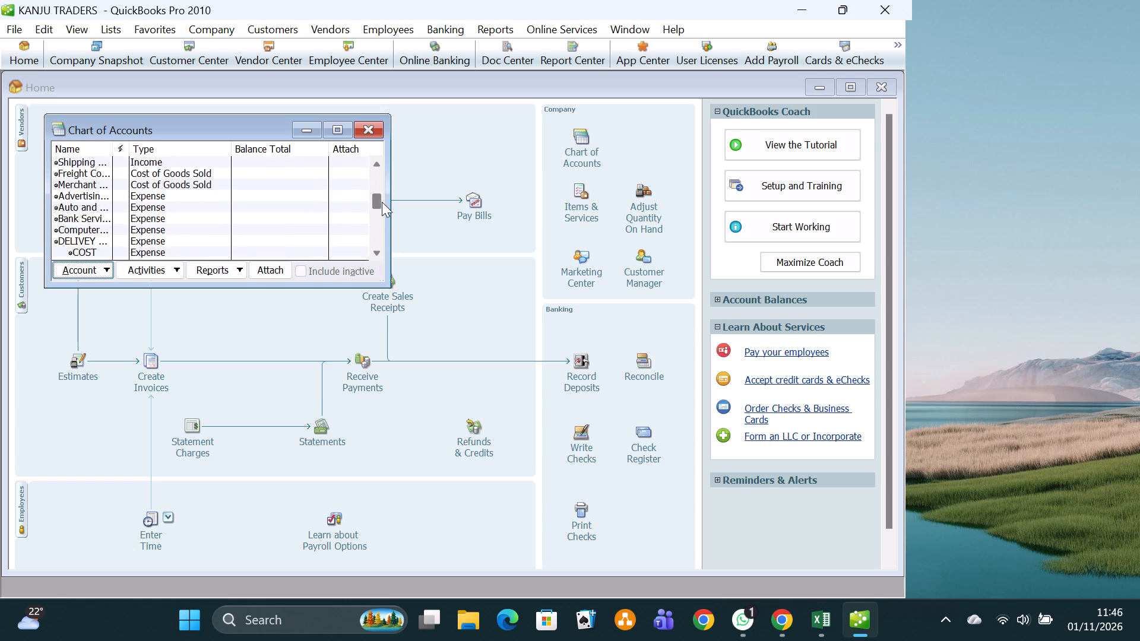
pyautogui.moveTo(382, 202); pyautogui.dragTo(384, 204)
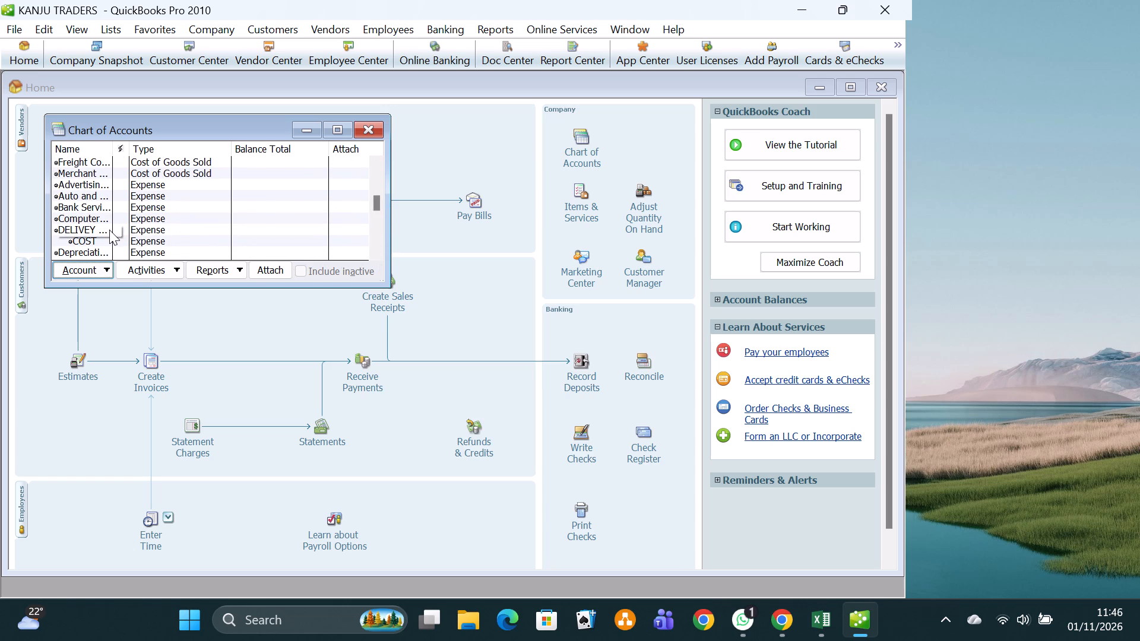
pyautogui.click(104, 230)
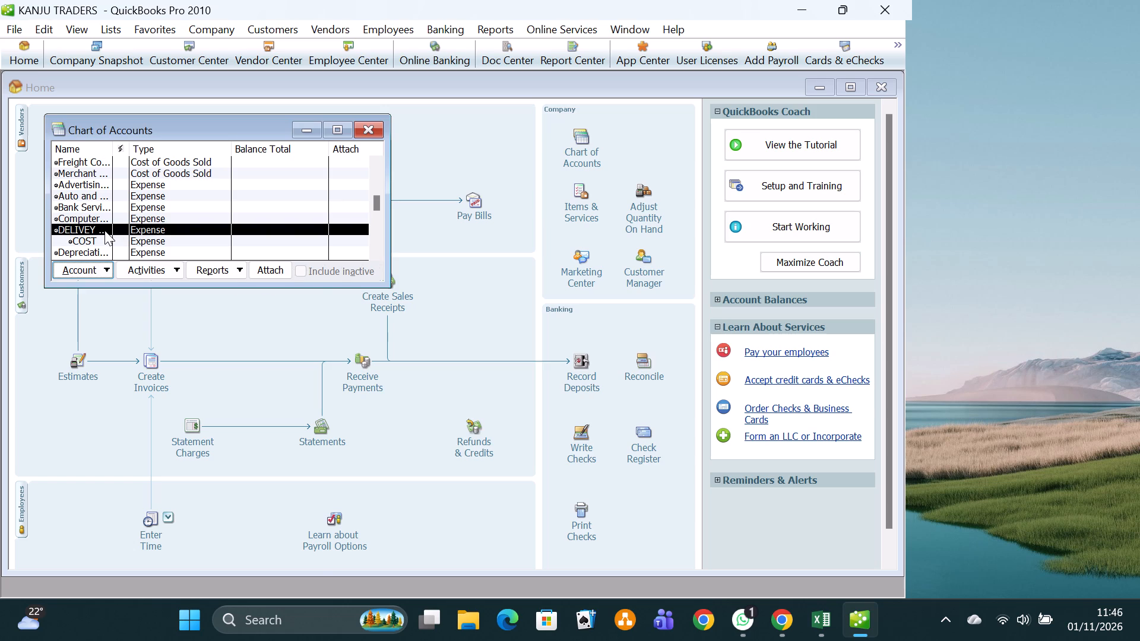
pyautogui.rightClick(104, 230)
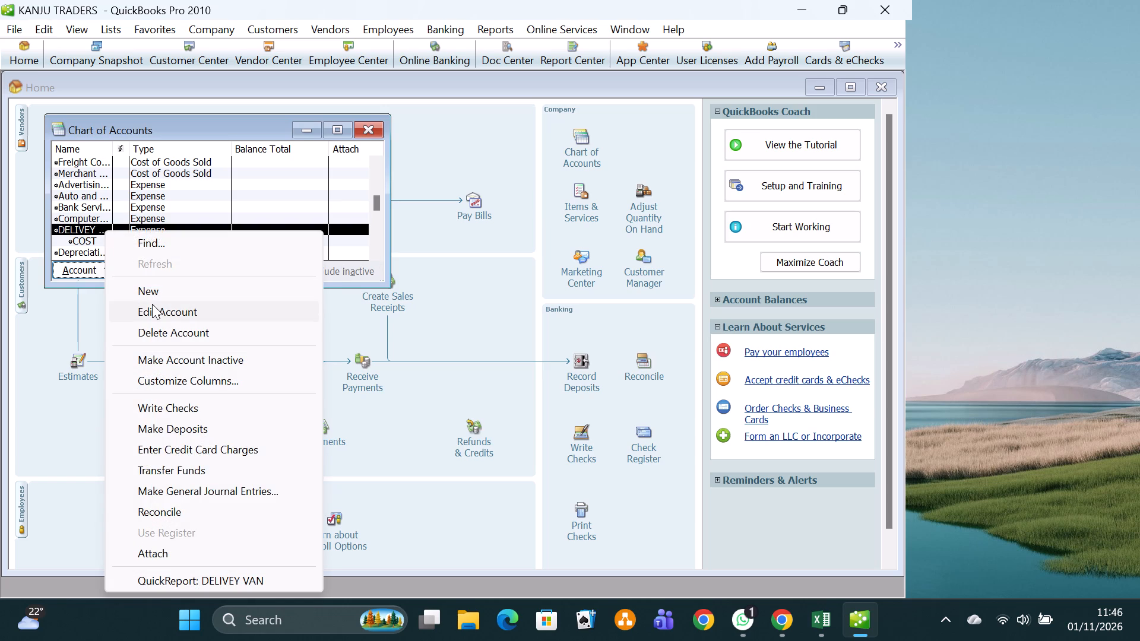
pyautogui.click(153, 307)
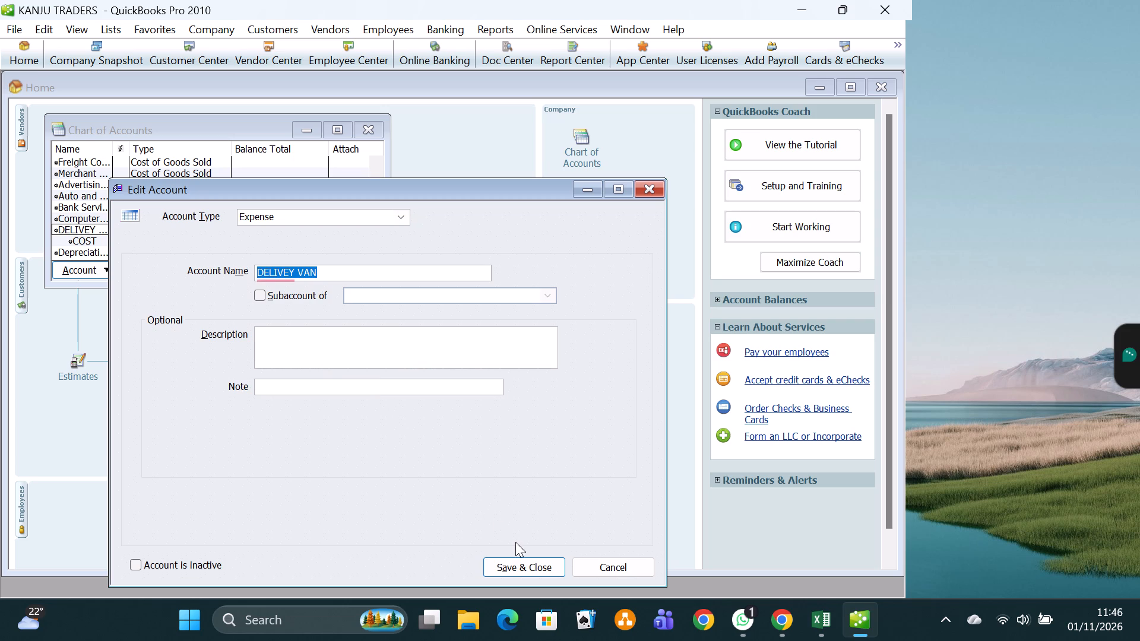
pyautogui.click(517, 566)
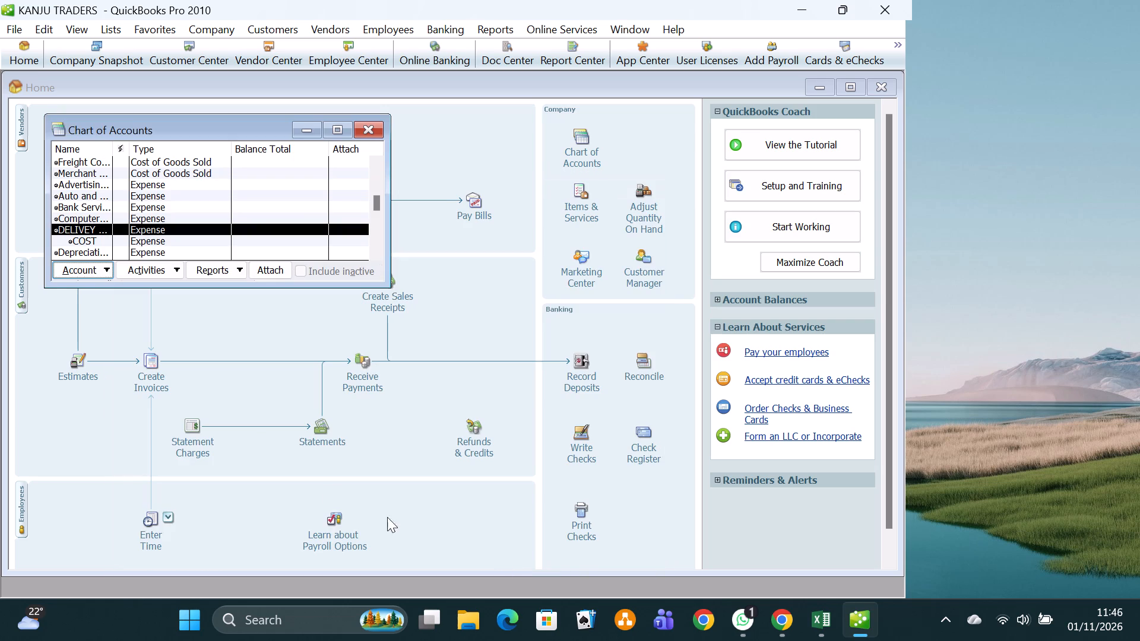
# Open the COST subaccount for editing to check its type and parent account, and save and close it.
pyautogui.click(103, 242)
pyautogui.rightClick(103, 242)
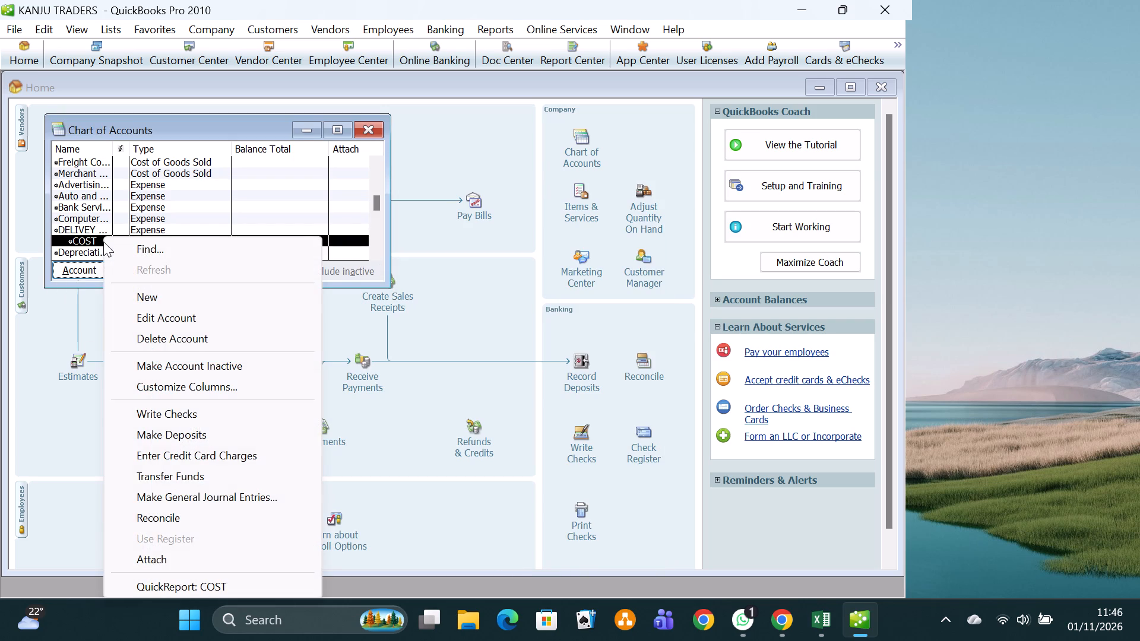
pyautogui.click(145, 312)
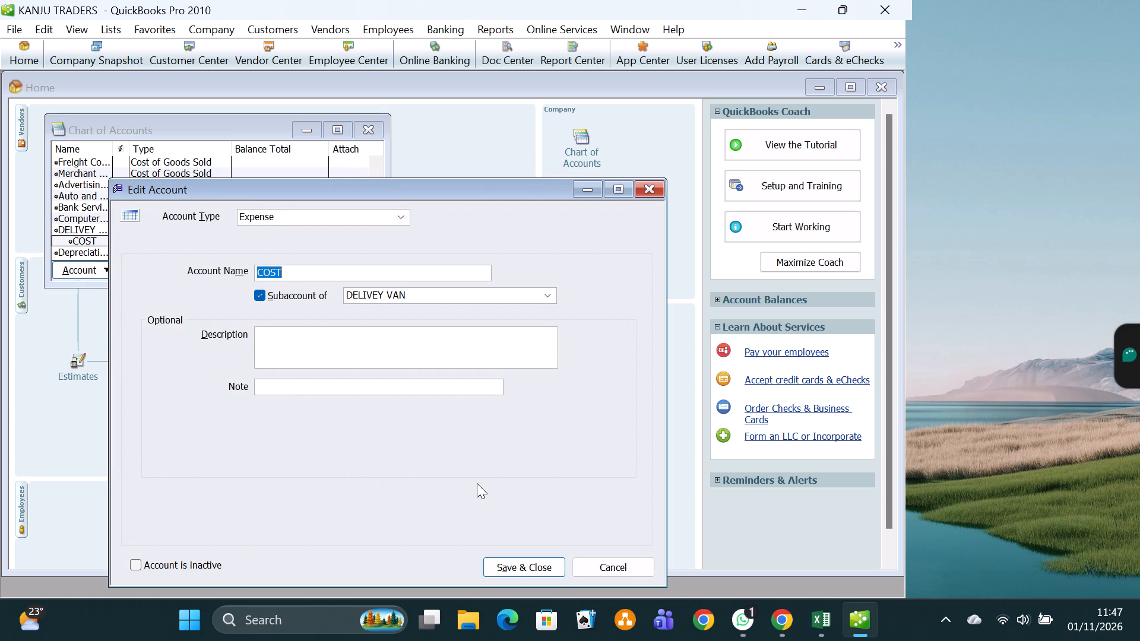
pyautogui.click(529, 564)
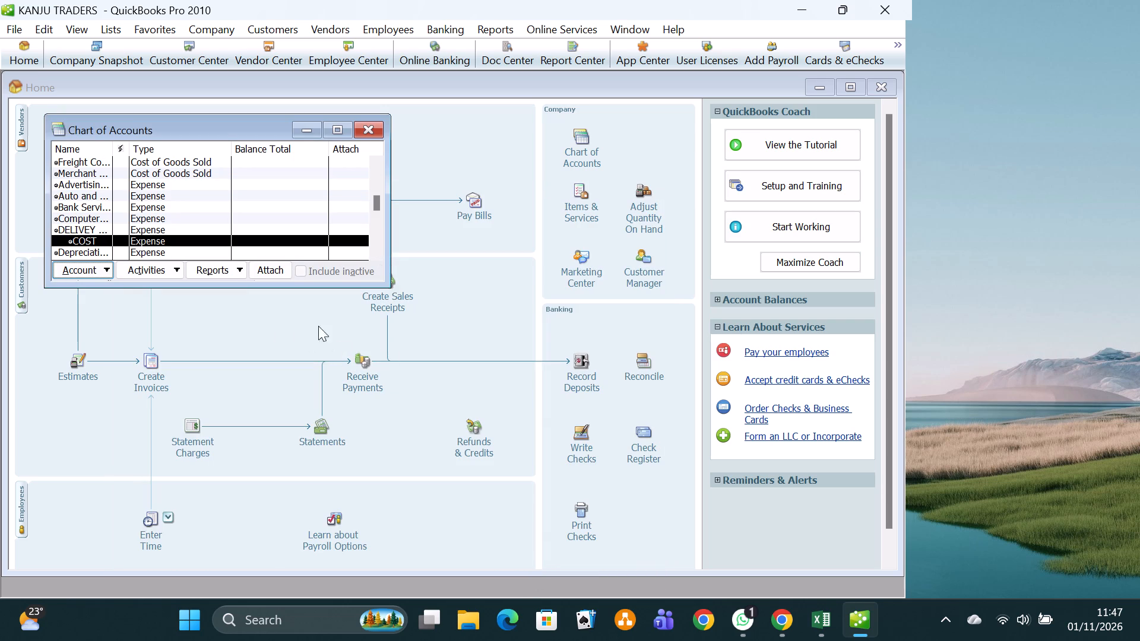
# Create a Fixed Asset account named DELIVERY VANS and save it, continuing with another new account.
pyautogui.click(109, 265)
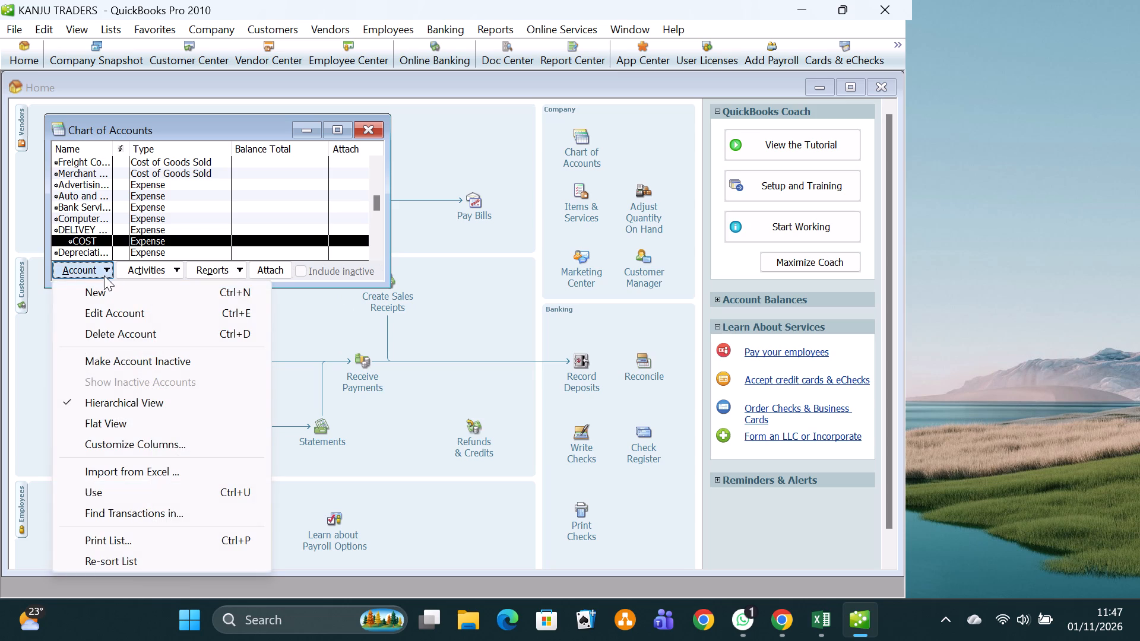
pyautogui.click(100, 296)
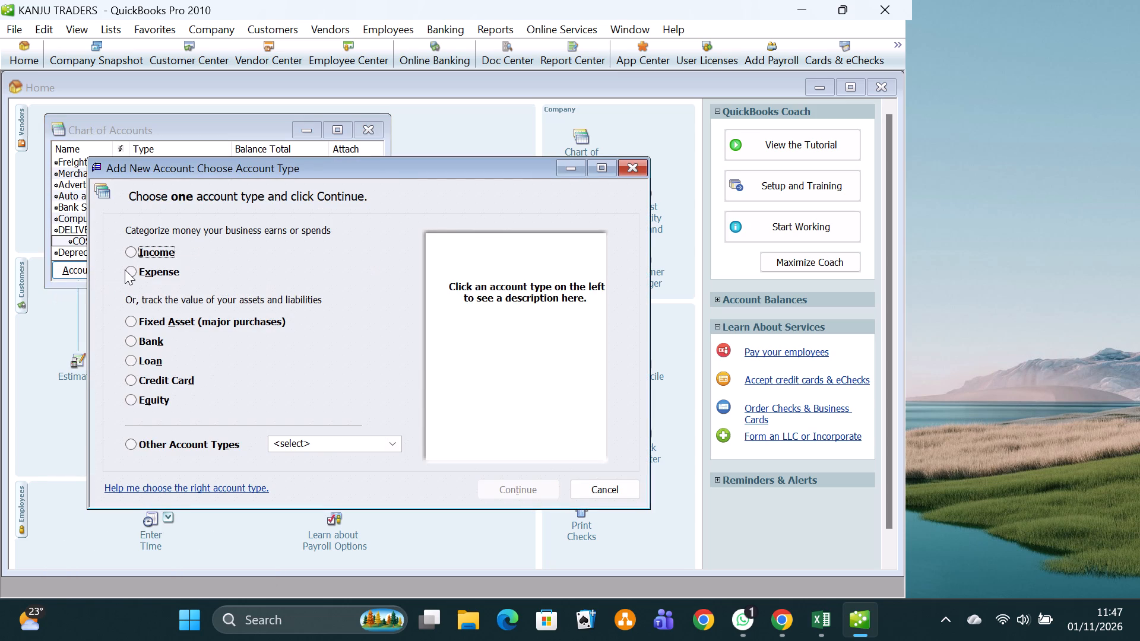
pyautogui.click(128, 269)
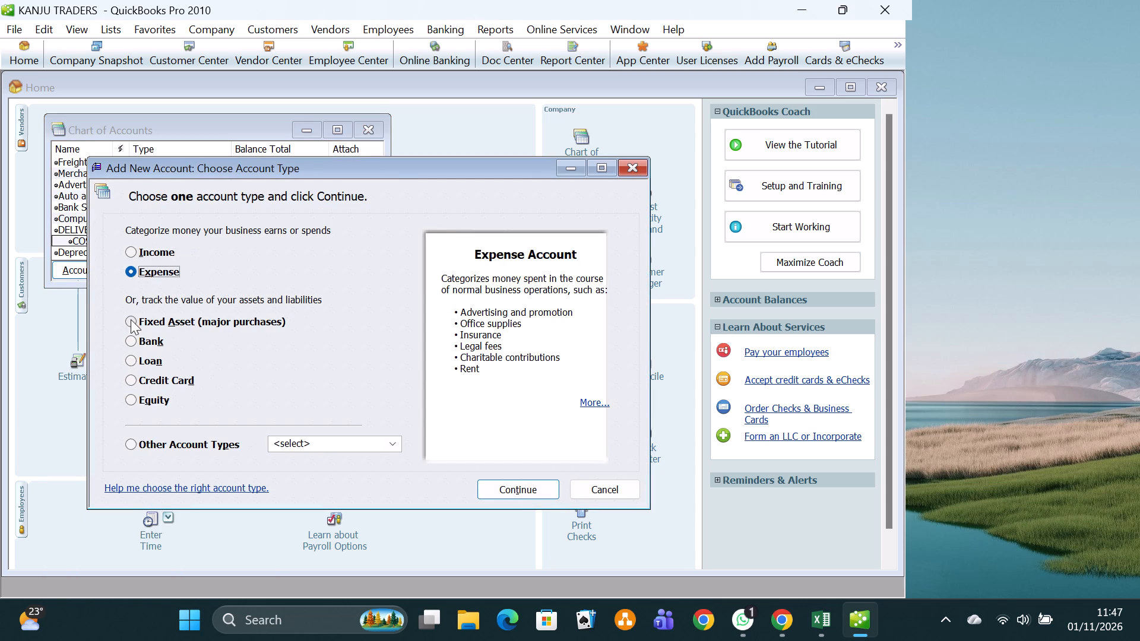
pyautogui.click(131, 319)
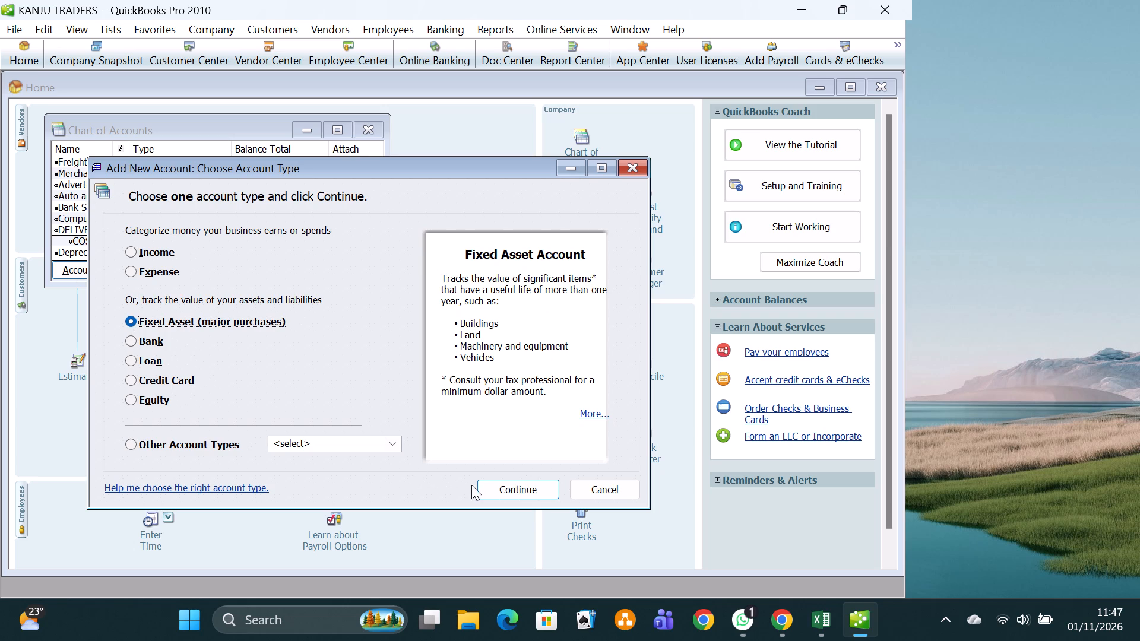
pyautogui.click(501, 491)
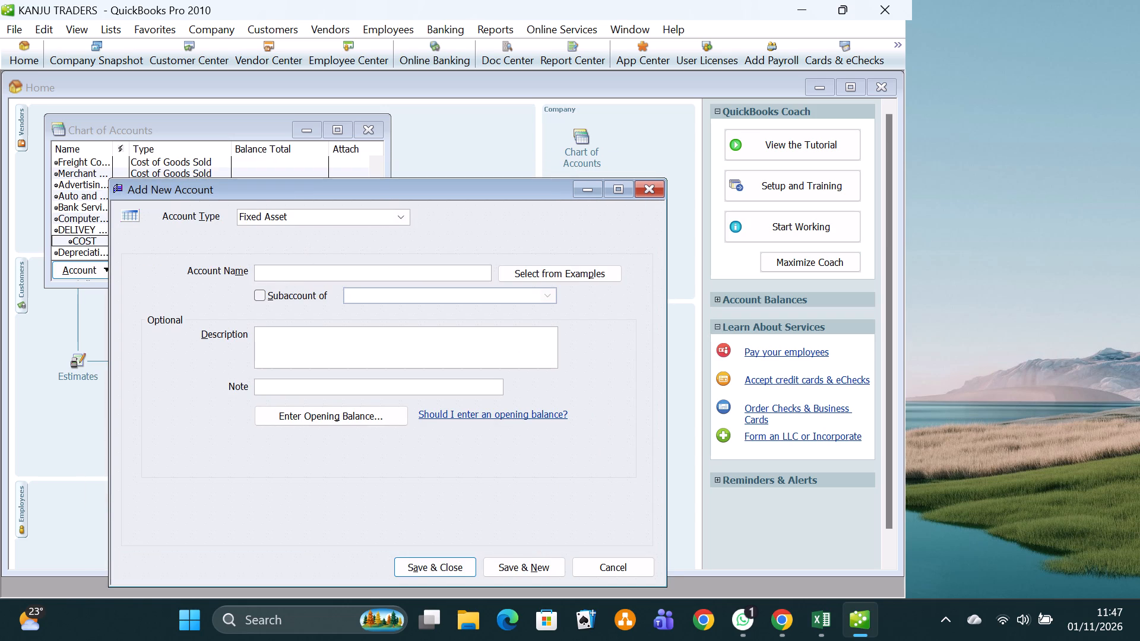
pyautogui.write('DE')
pyautogui.write('LIVERY')
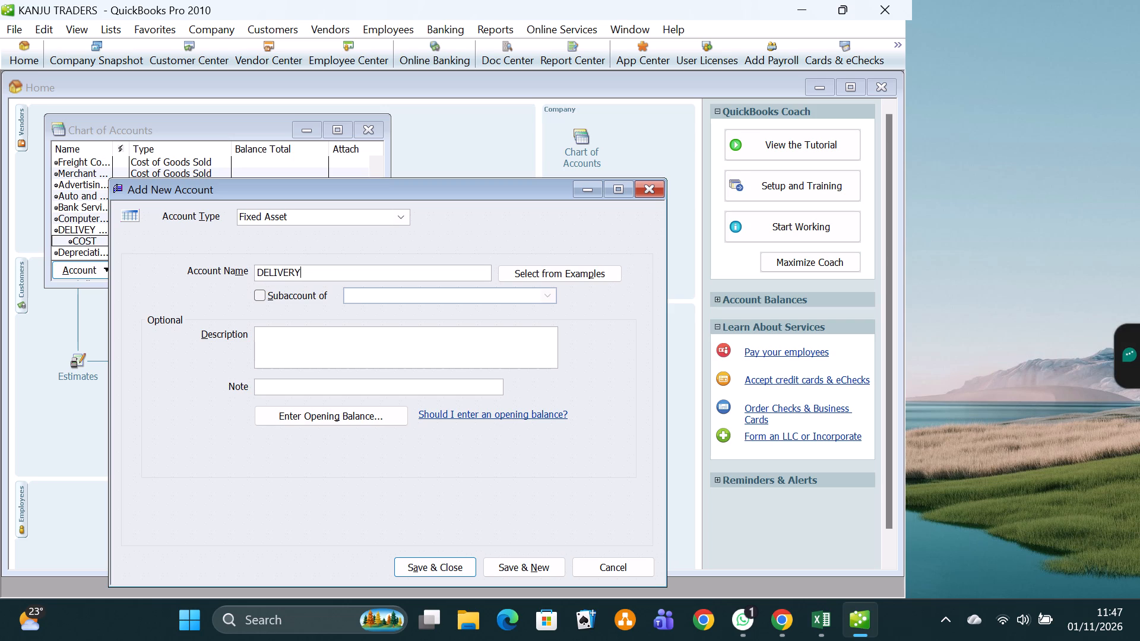
pyautogui.press('space')
pyautogui.write('VANS')
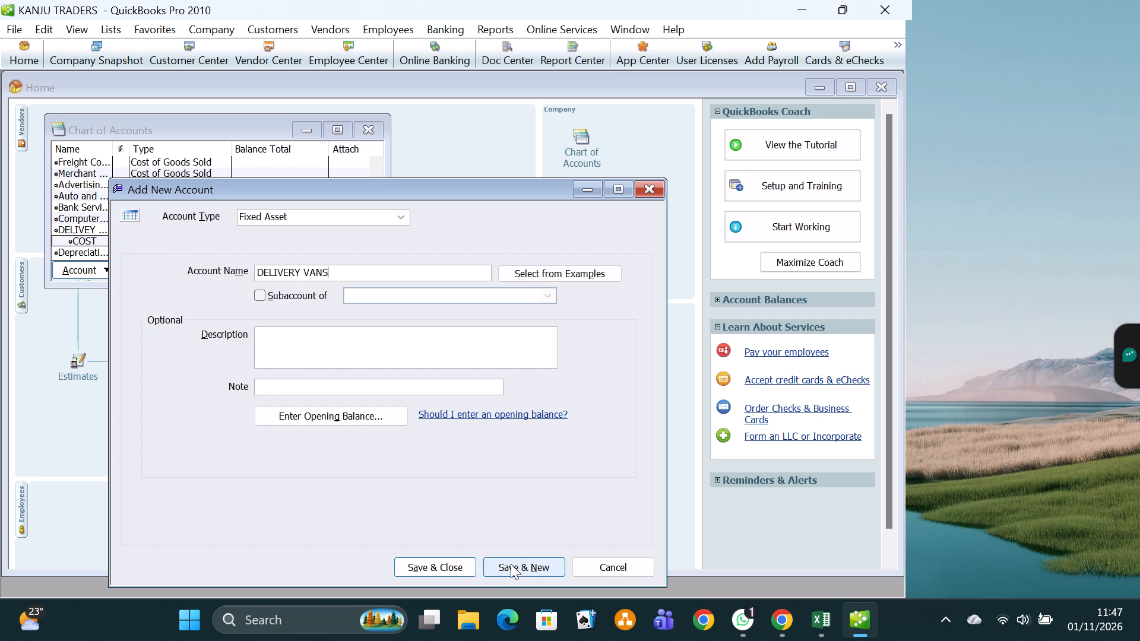
pyautogui.click(511, 564)
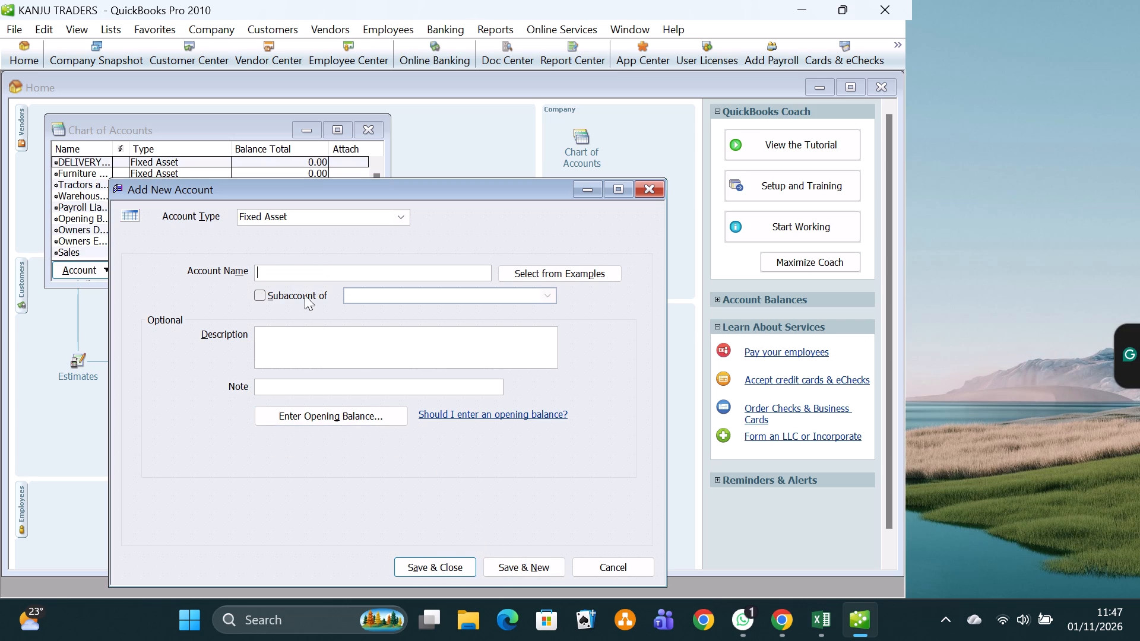
# Name the new fixed asset account COST and make it a subaccount of DELIVERY VANS.
pyautogui.write('DE')
pyautogui.press('BackSpace')
pyautogui.press('BackSpace')
pyautogui.write('COST')
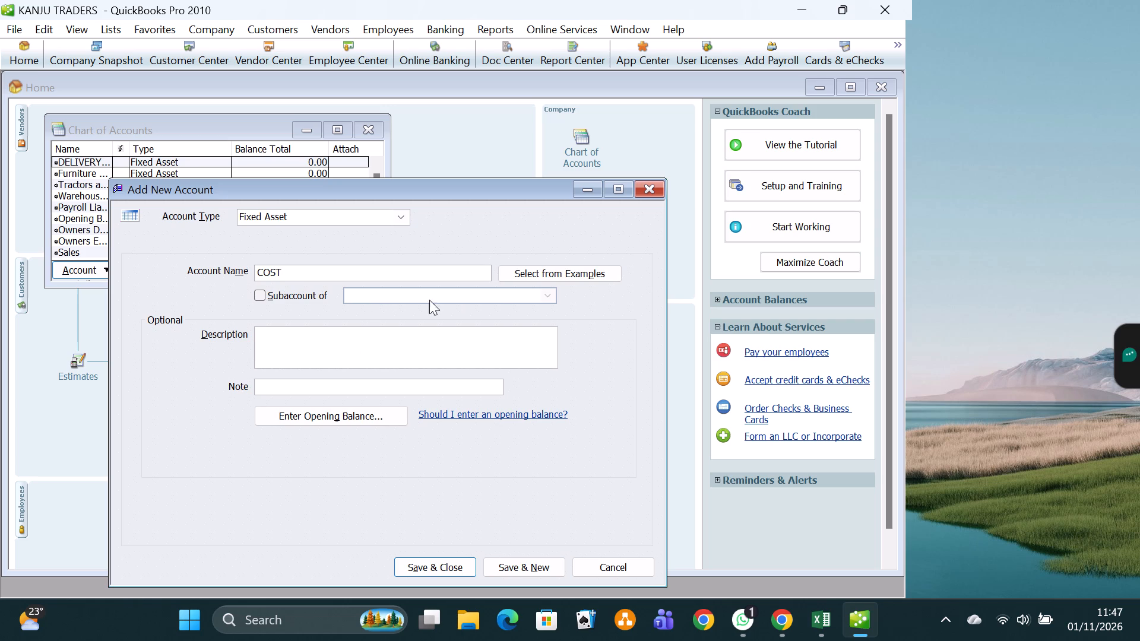
pyautogui.click(547, 299)
pyautogui.moveTo(544, 294); pyautogui.dragTo(257, 291)
pyautogui.click(257, 291)
pyautogui.click(546, 296)
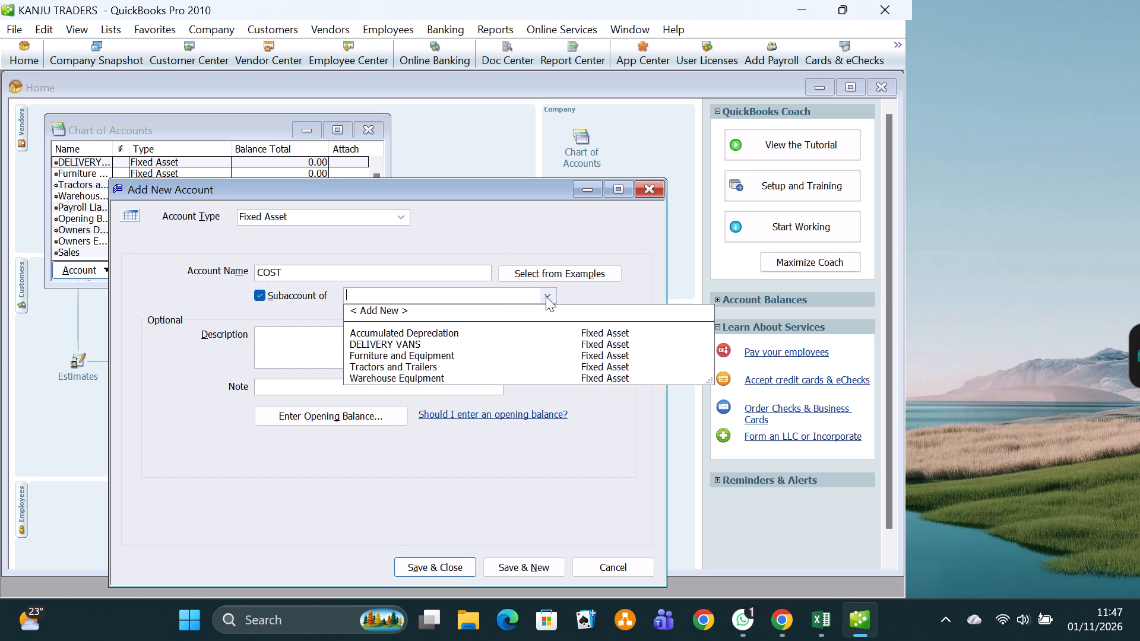
pyautogui.click(414, 343)
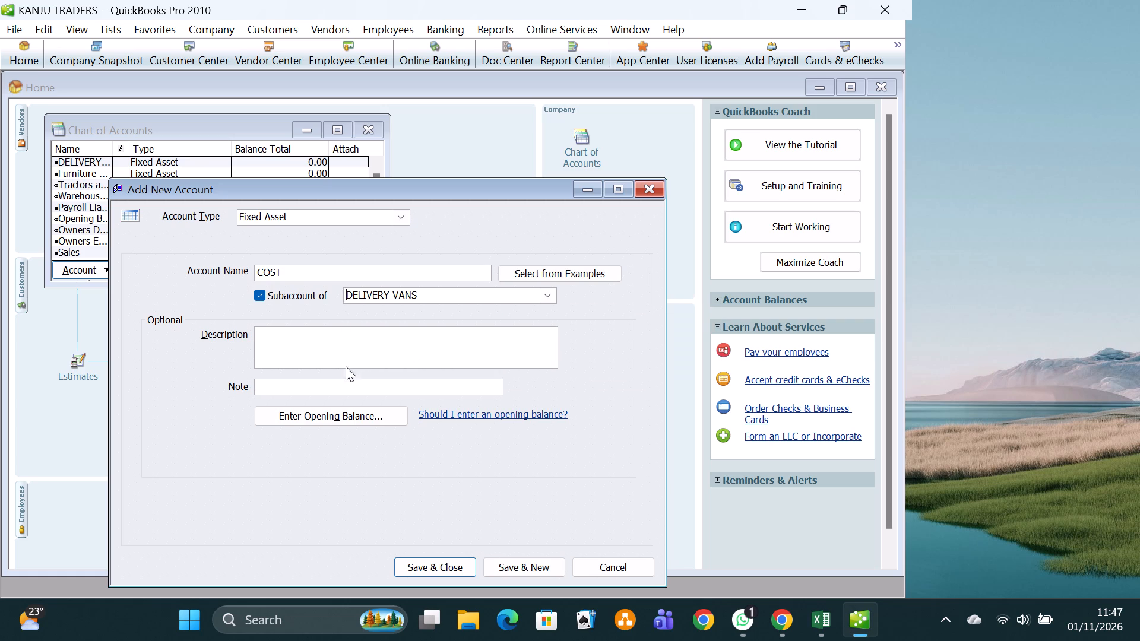
# Enter an opening balance of 2,400,500 for the COST subaccount.
pyautogui.click(336, 414)
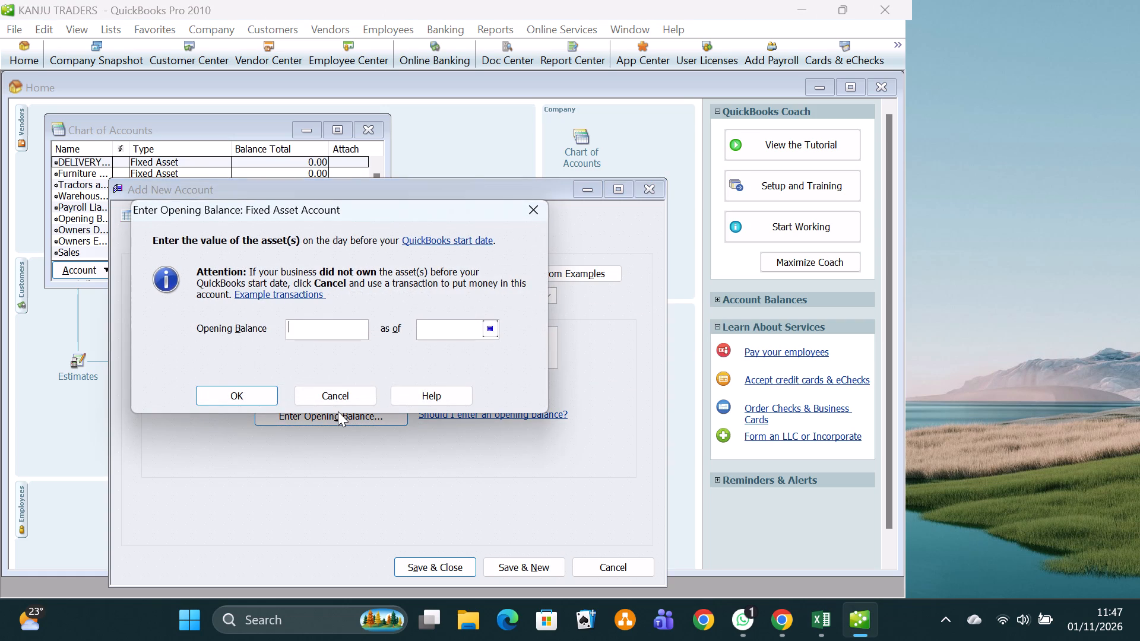
pyautogui.write('24')
pyautogui.write('00')
pyautogui.press('6')
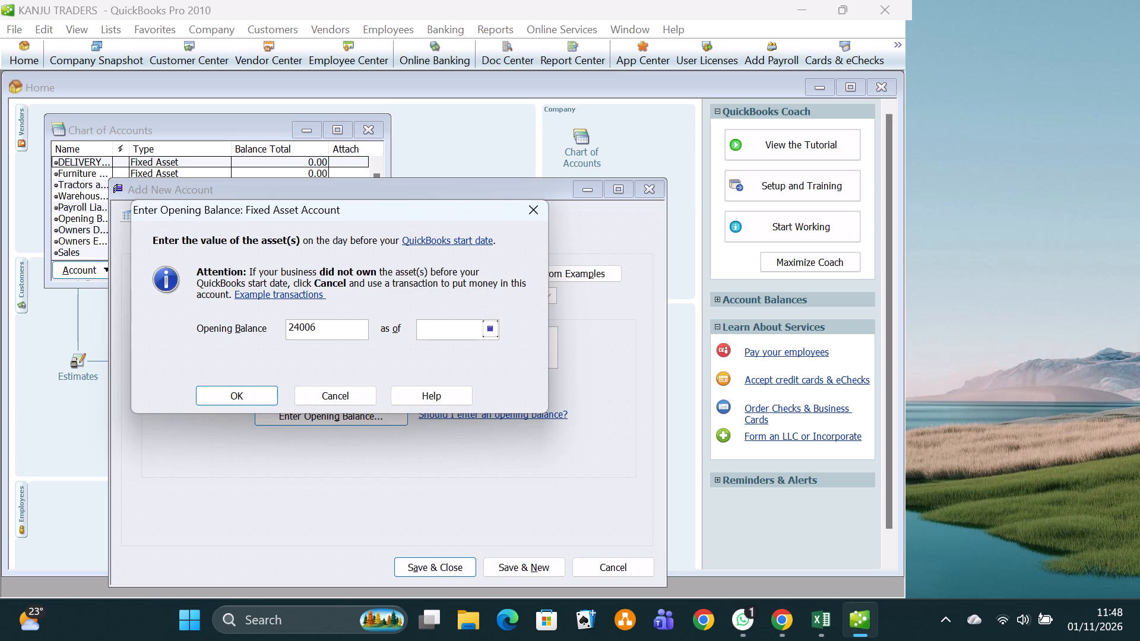
pyautogui.press('BackSpace')
pyautogui.write('500')
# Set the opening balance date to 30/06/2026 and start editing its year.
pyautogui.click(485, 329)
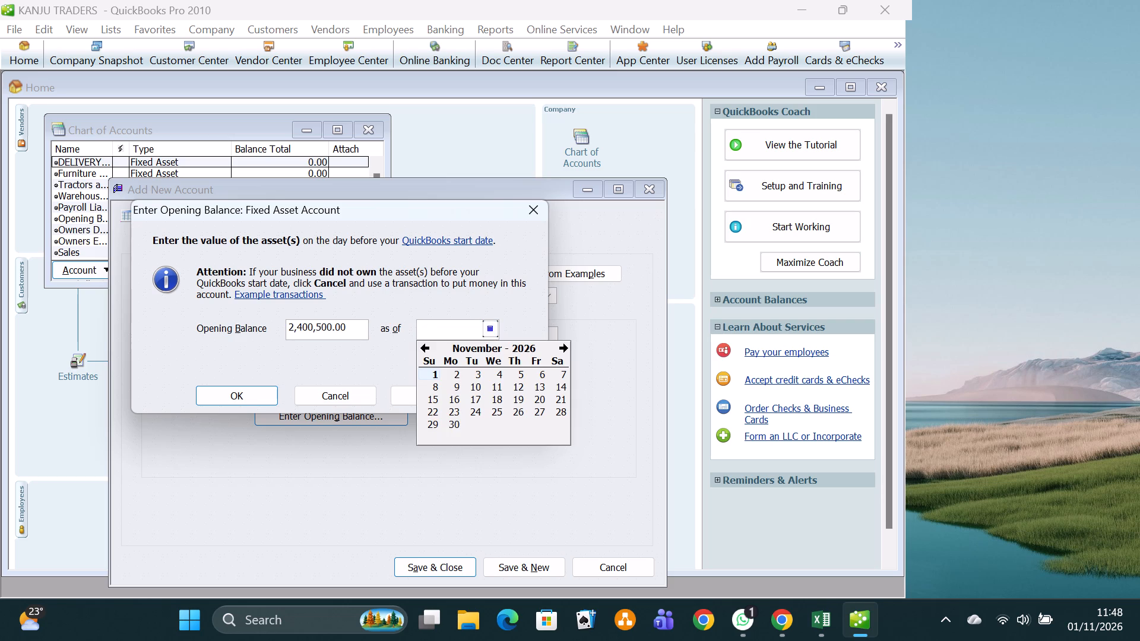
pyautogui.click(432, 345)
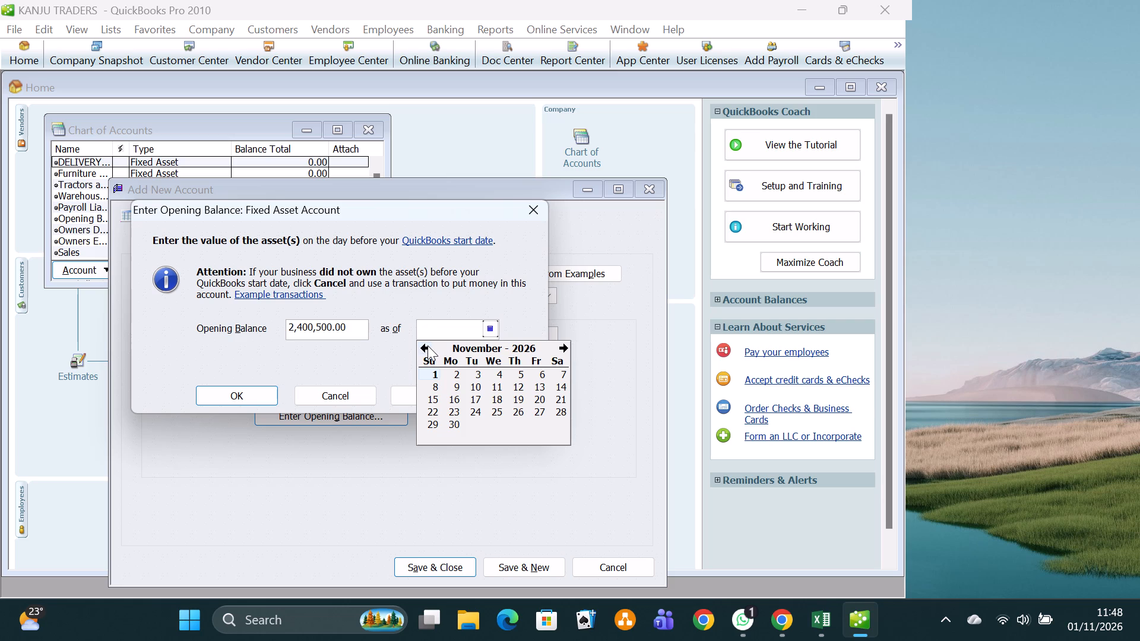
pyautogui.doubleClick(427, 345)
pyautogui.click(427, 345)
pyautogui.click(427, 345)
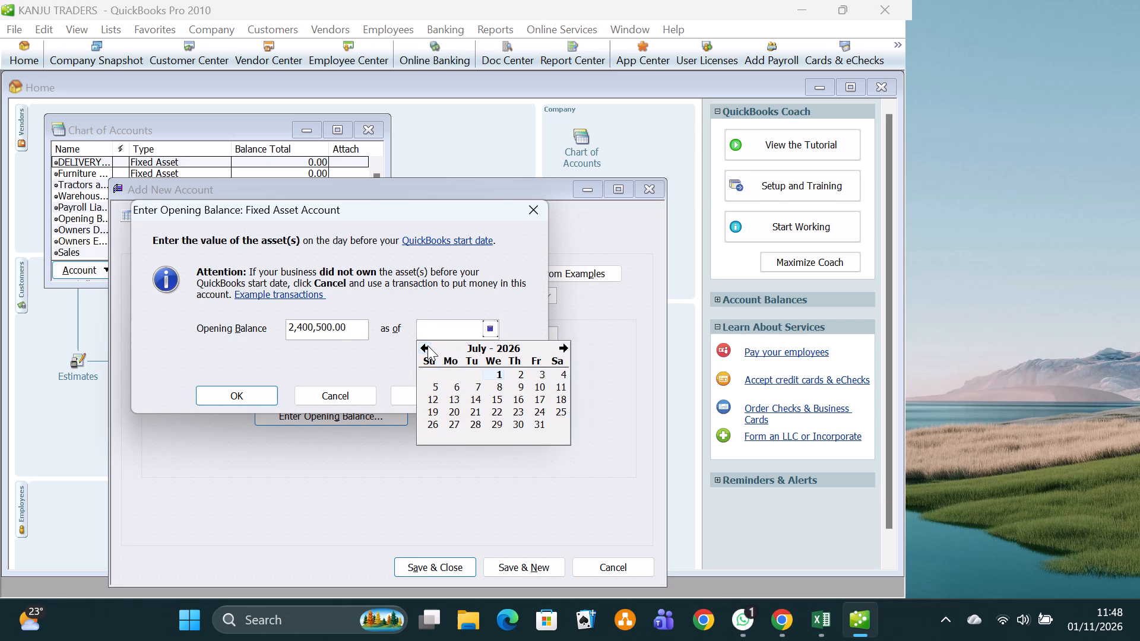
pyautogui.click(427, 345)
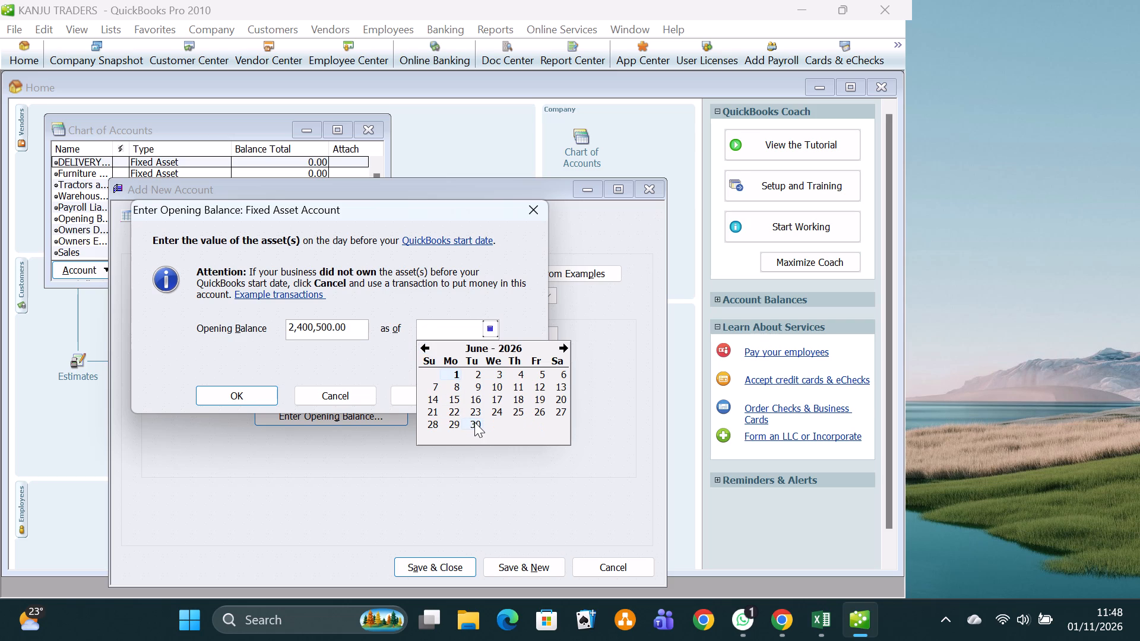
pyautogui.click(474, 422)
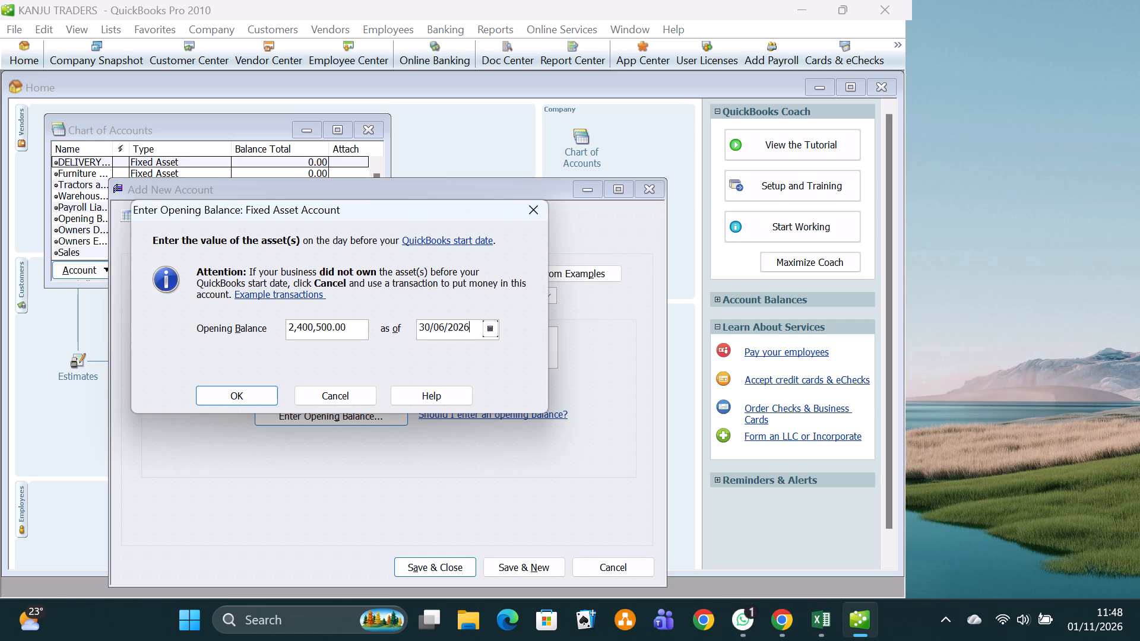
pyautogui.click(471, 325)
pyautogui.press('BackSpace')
# Set the opening balance date to 01/07/2022, copy the date, and accept the opening balance.
pyautogui.click(487, 328)
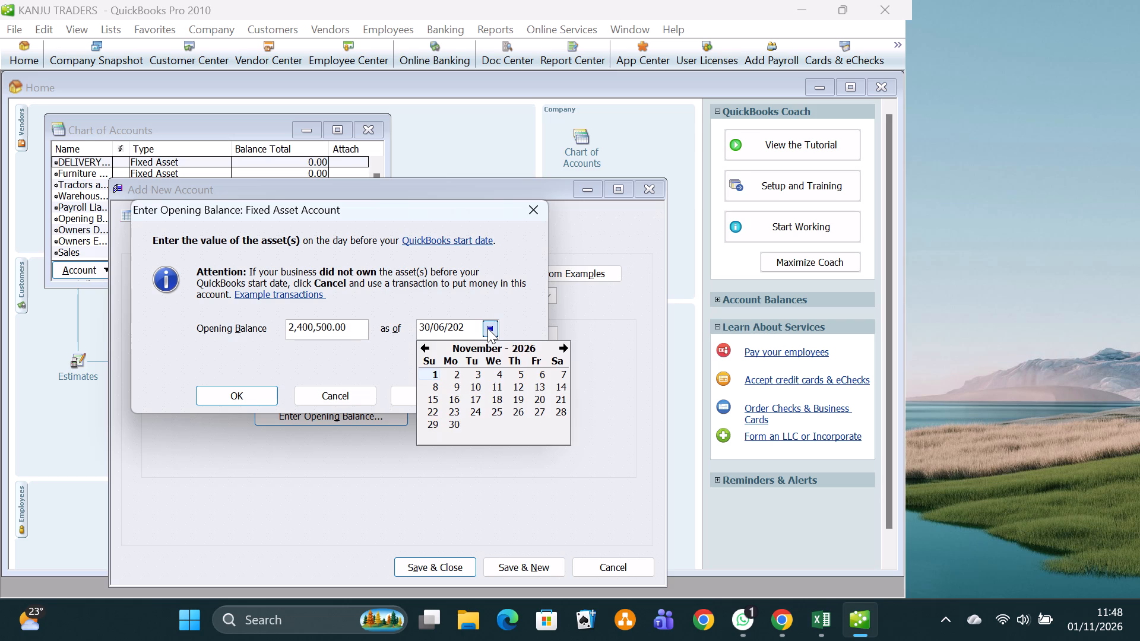
pyautogui.doubleClick(422, 344)
pyautogui.click(422, 344)
pyautogui.click(422, 344)
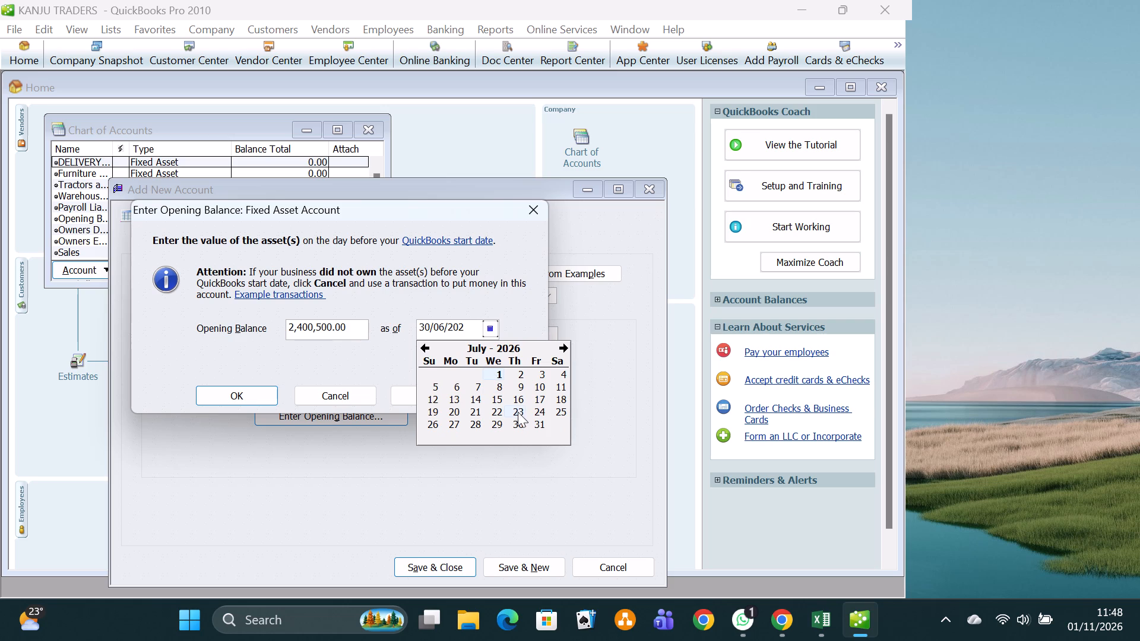
pyautogui.click(498, 372)
pyautogui.click(477, 326)
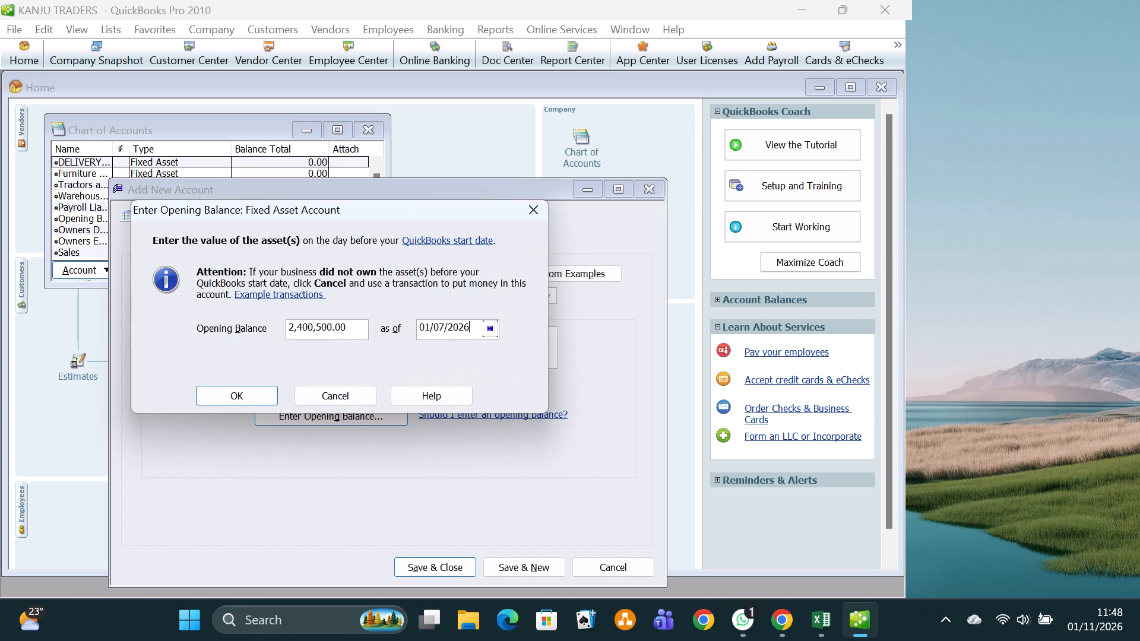
pyautogui.press('BackSpace')
pyautogui.press('2')
pyautogui.moveTo(478, 324); pyautogui.dragTo(457, 323)
pyautogui.moveTo(457, 323); pyautogui.dragTo(416, 325)
pyautogui.hotkey('ctrl', 'c')
pyautogui.click(261, 396)
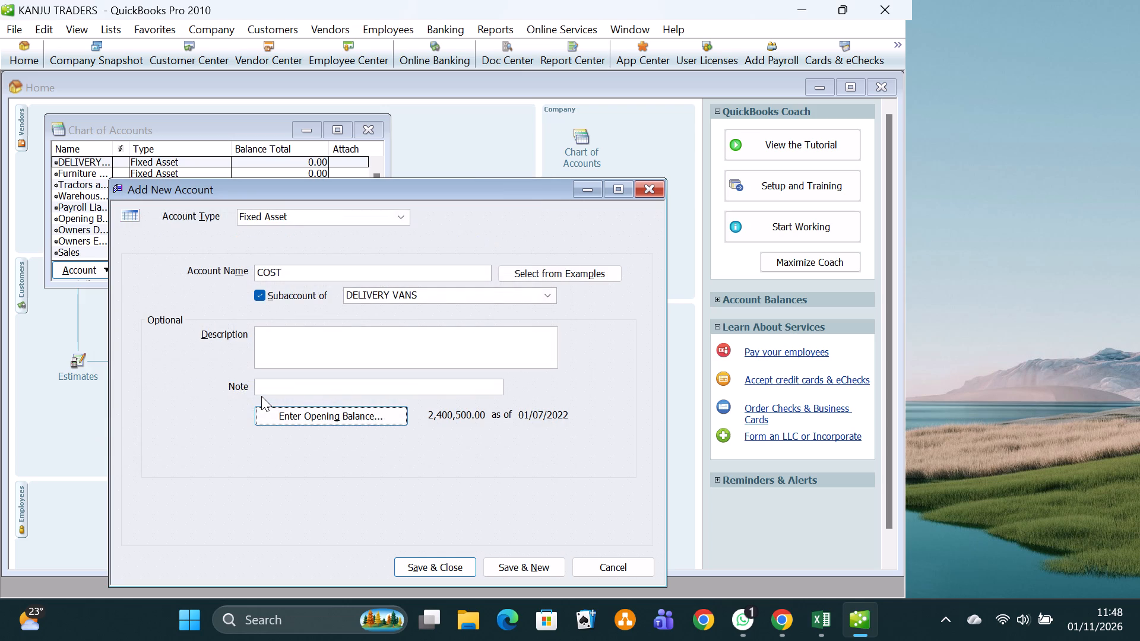
# Save the COST subaccount with its past-dated opening balance, continuing with another new account.
pyautogui.click(526, 561)
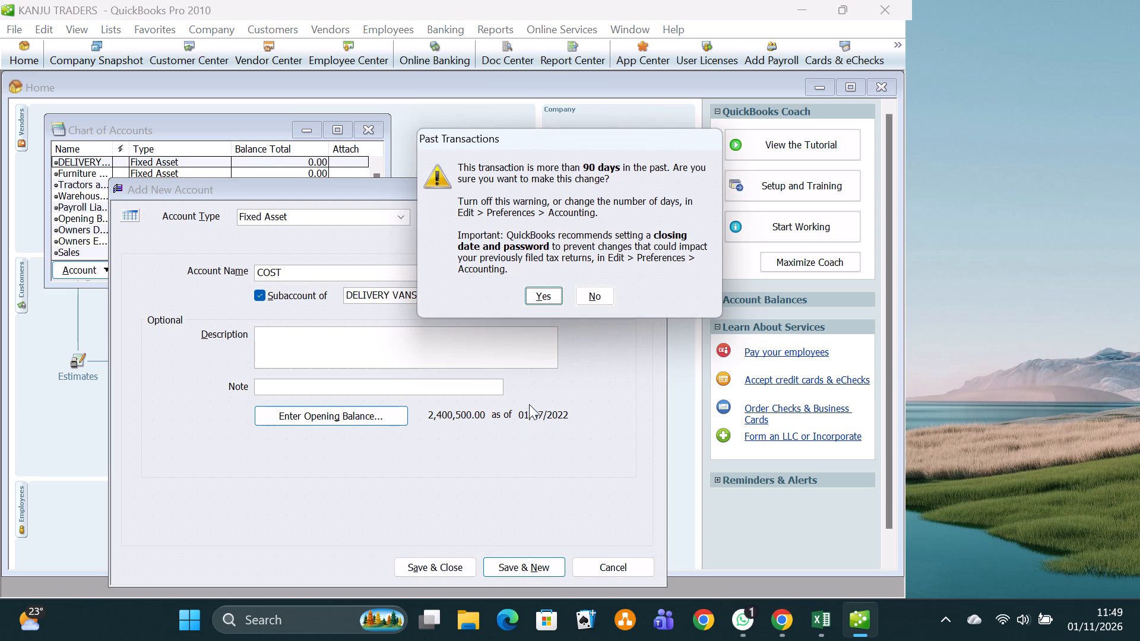
pyautogui.click(536, 290)
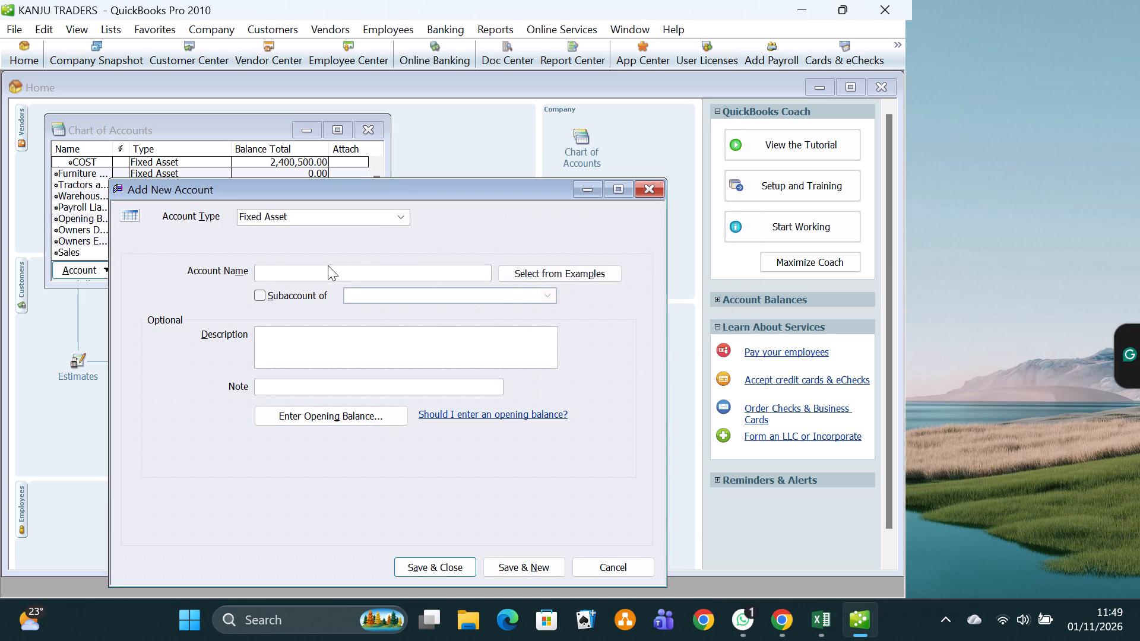
# Name the new fixed asset account DEPRICIATION and make it a subaccount of DELIVERY VANS.
pyautogui.write('DE')
pyautogui.write('PRICIATIO')
pyautogui.press('n')
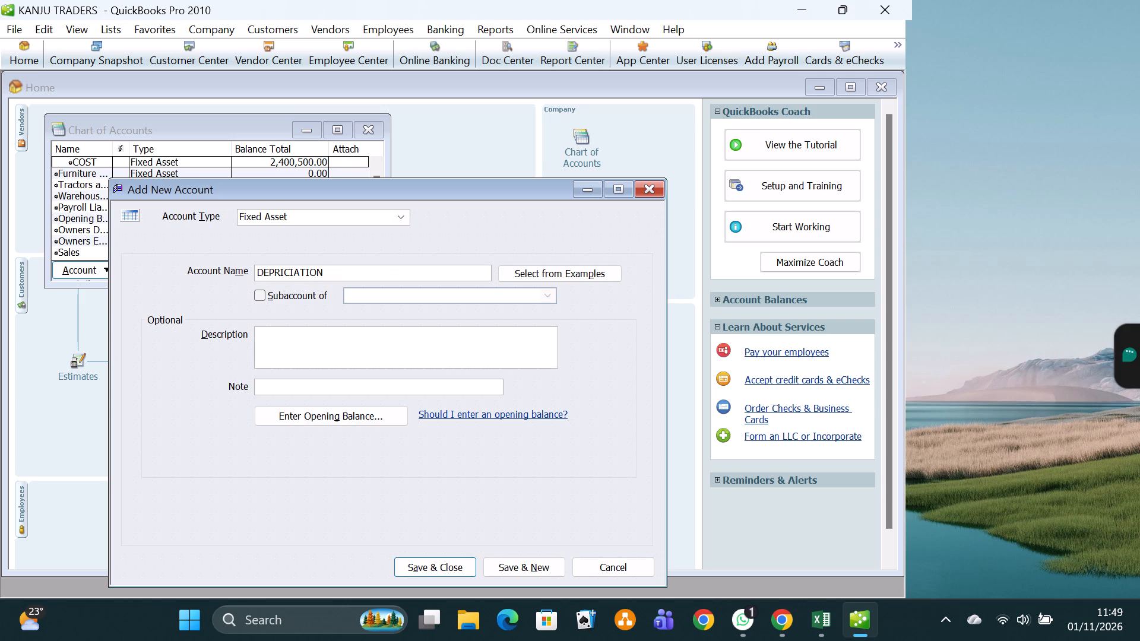
pyautogui.click(255, 299)
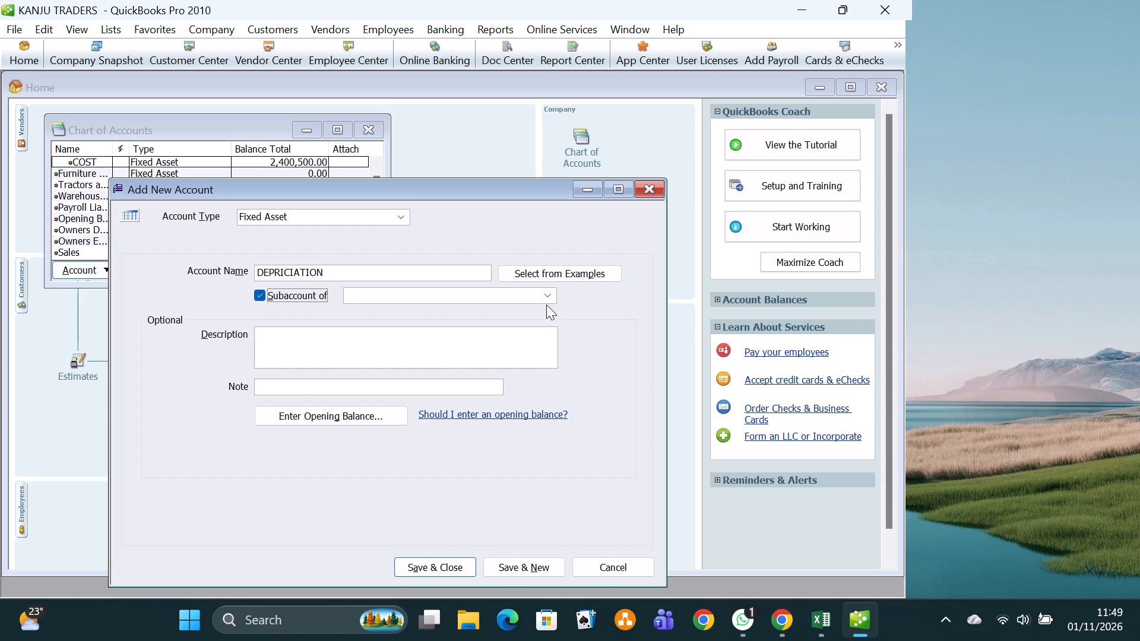
pyautogui.click(548, 297)
pyautogui.click(410, 344)
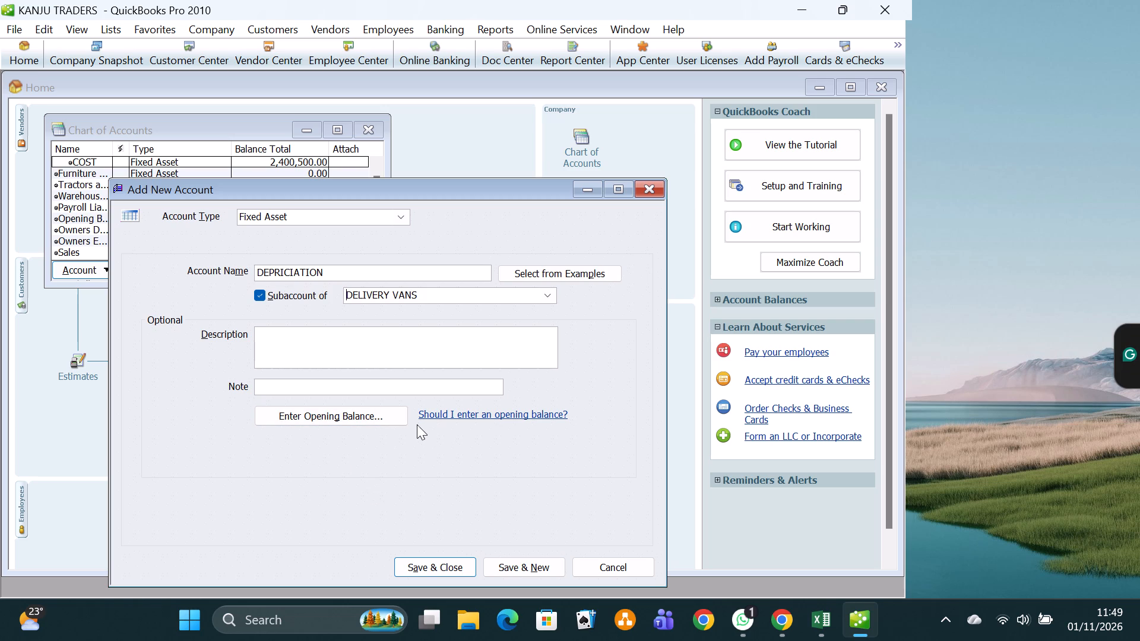
# Give the DEPRICIATION subaccount an opening balance of -432,600 as of 01/07/2022 and save it, continuing with another new account.
pyautogui.click(365, 418)
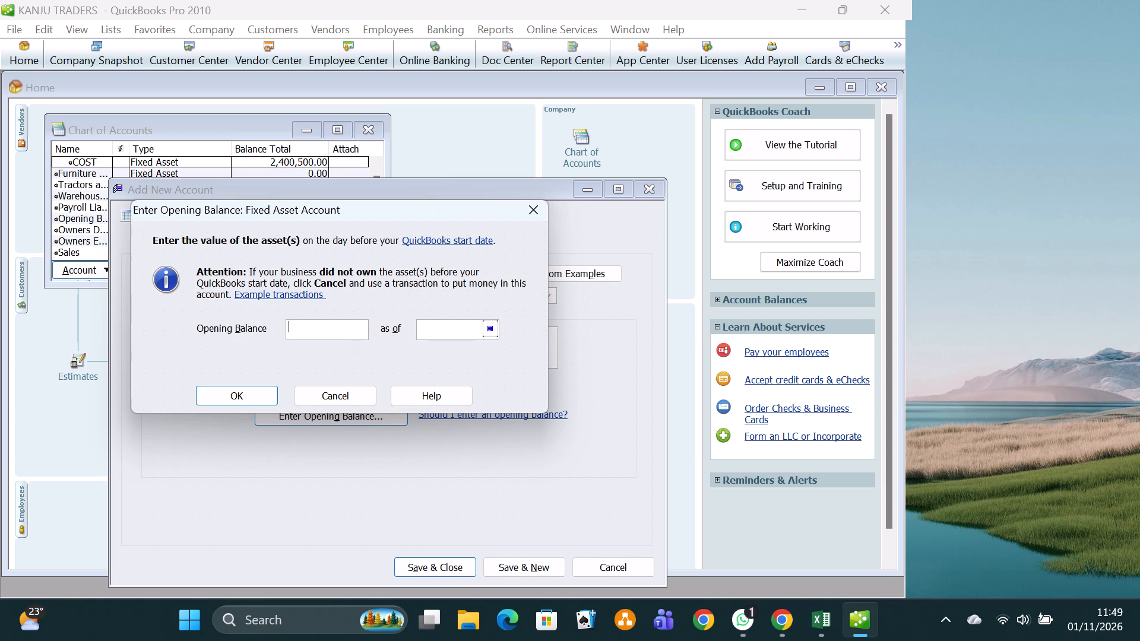
pyautogui.press('-')
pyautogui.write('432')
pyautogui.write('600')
pyautogui.click(428, 332)
pyautogui.hotkey('ctrl', 'v')
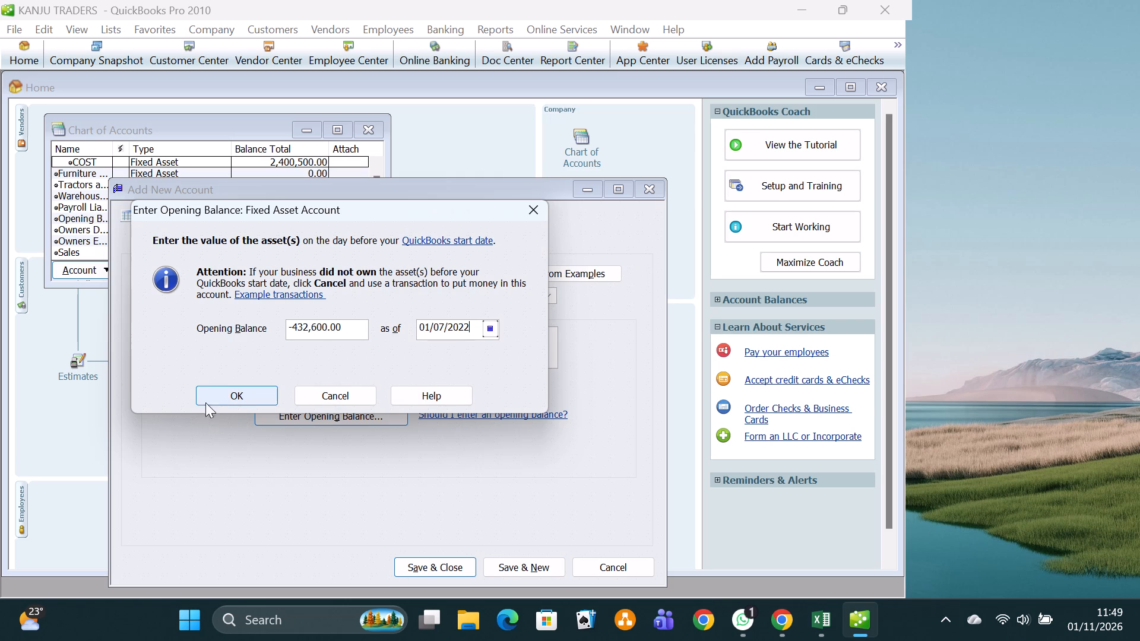
pyautogui.click(222, 394)
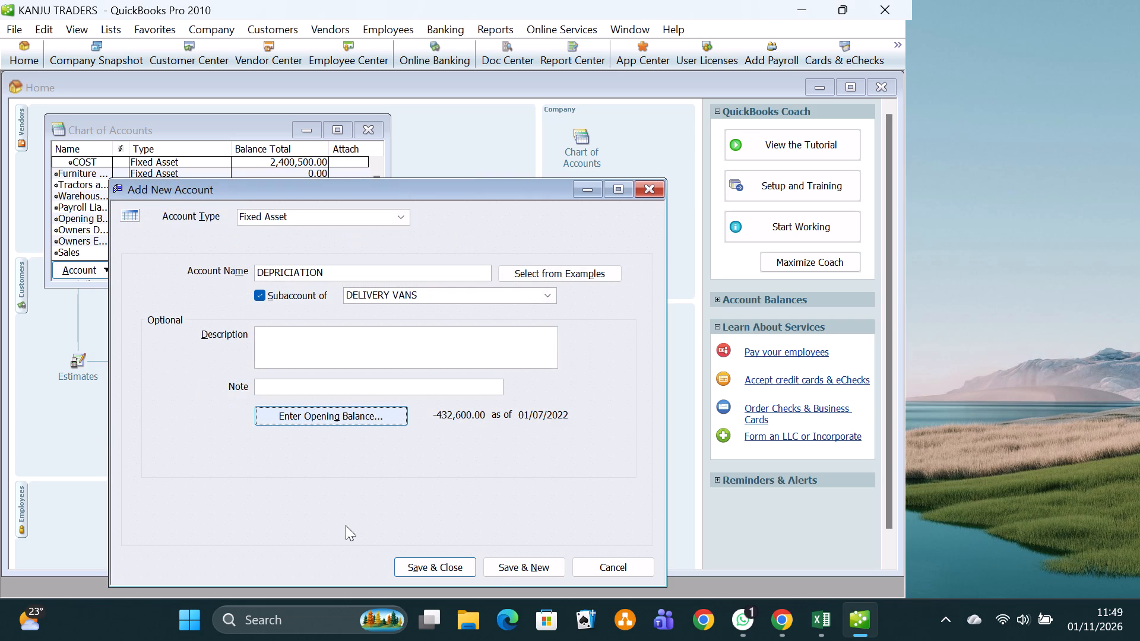
pyautogui.click(497, 563)
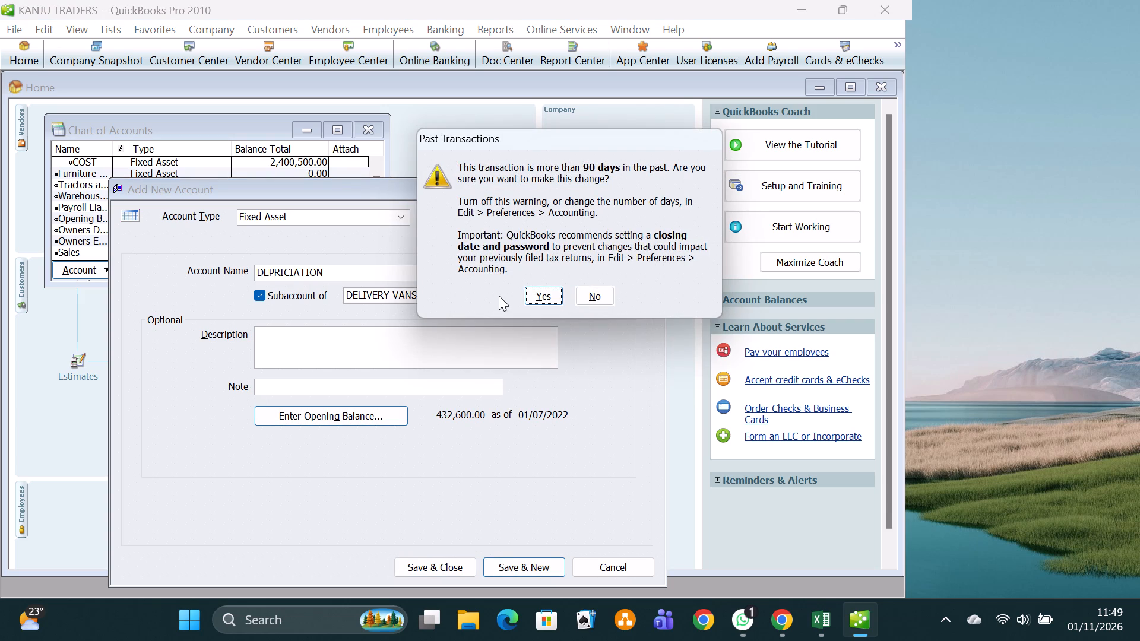
pyautogui.click(532, 296)
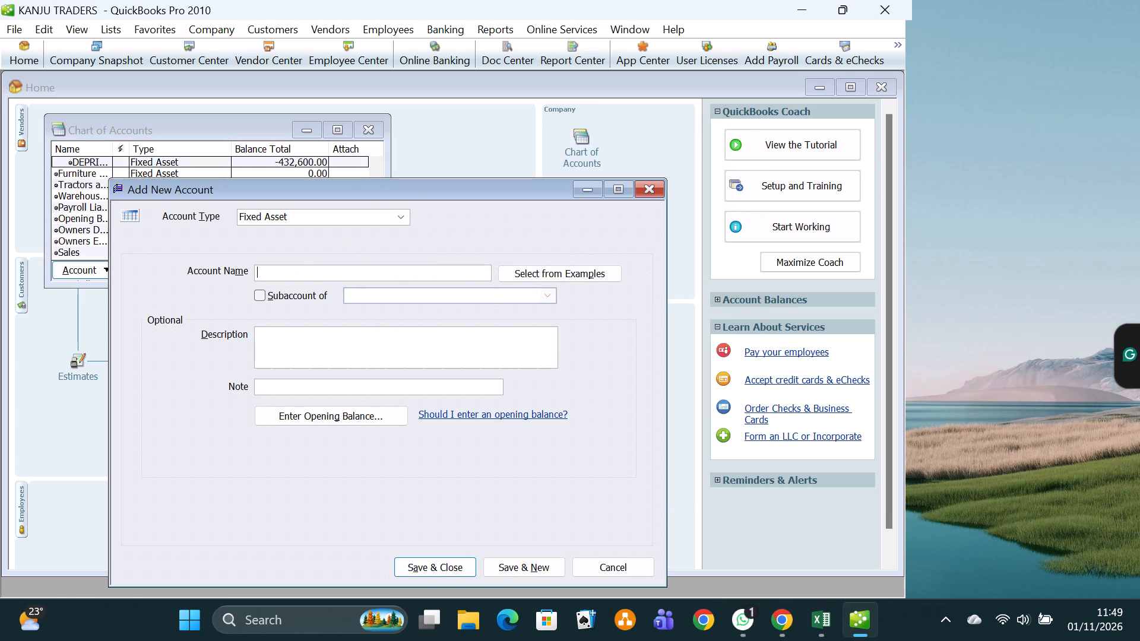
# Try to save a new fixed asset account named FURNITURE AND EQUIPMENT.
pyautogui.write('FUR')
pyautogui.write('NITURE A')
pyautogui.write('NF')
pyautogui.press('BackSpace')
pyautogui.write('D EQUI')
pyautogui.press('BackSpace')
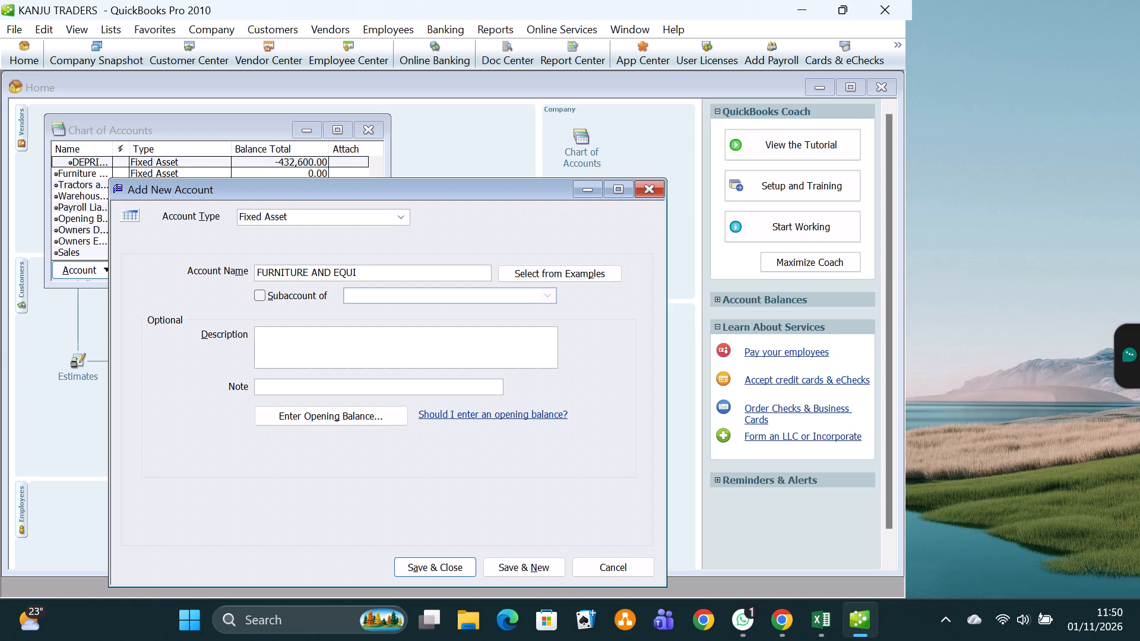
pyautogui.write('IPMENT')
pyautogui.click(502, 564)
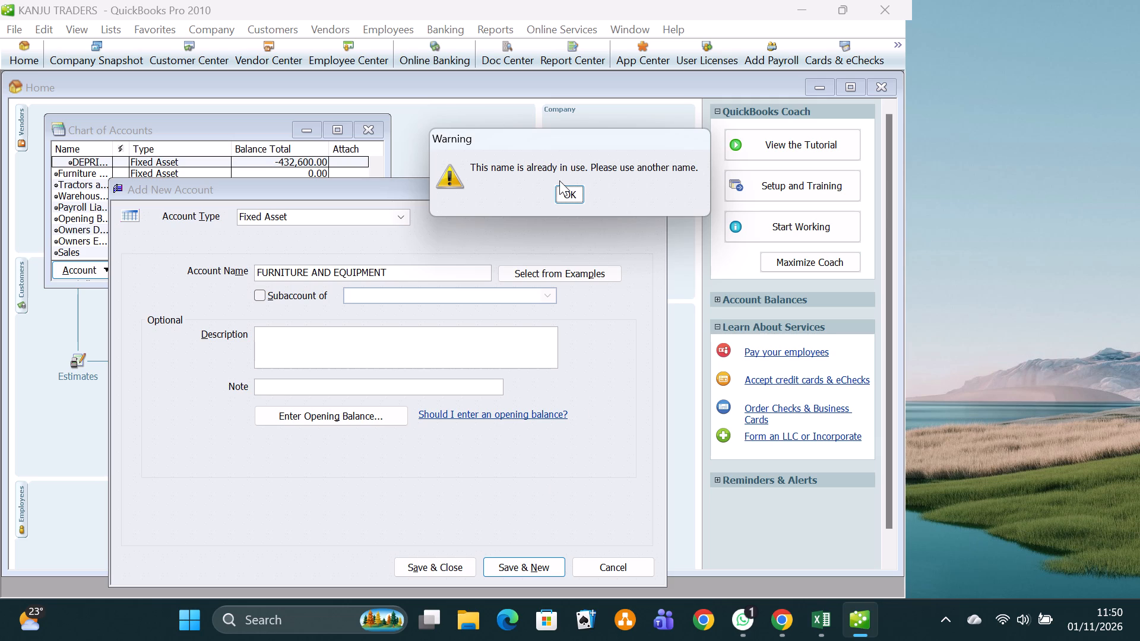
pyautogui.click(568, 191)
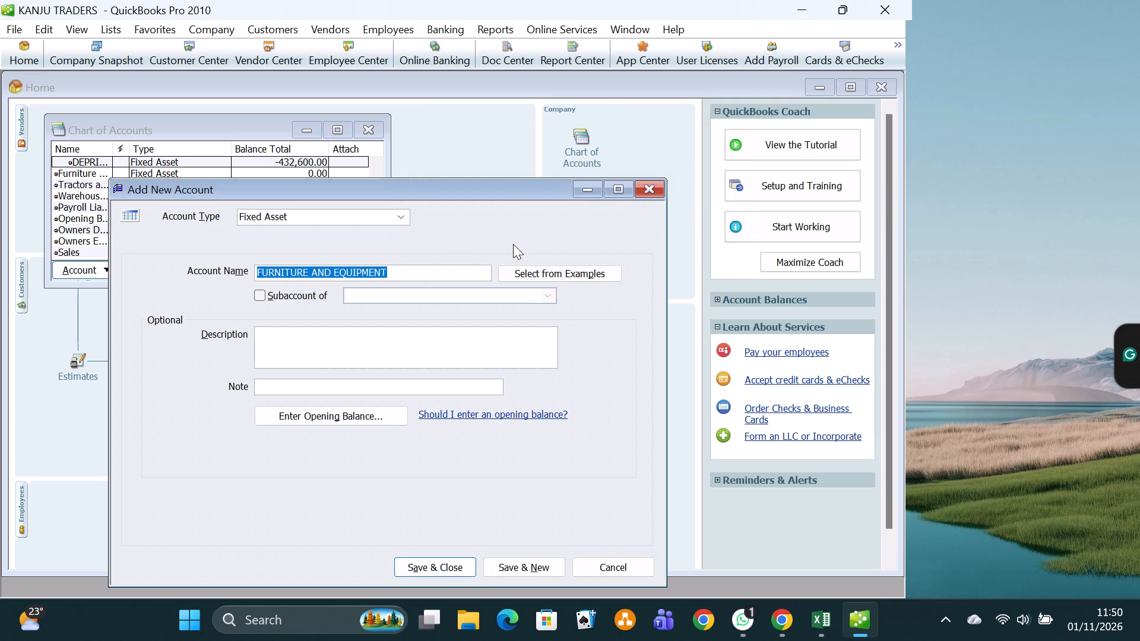
# Replace the new account's name with COST and make it a subaccount of Furniture and Equipment.
pyautogui.click(420, 270)
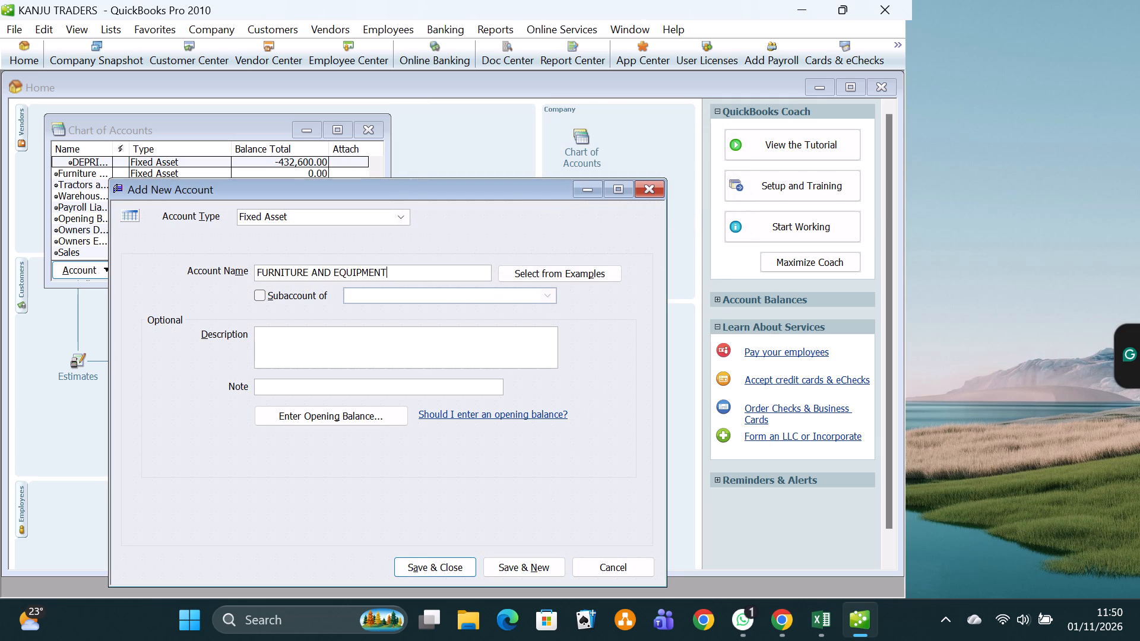
pyautogui.press('BackSpace')
pyautogui.press('BackSpace')
pyautogui.press('BackSpace')
pyautogui.press('BackSpace')
pyautogui.press('BackSpace')
pyautogui.press('BackSpace')
pyautogui.press('BackSpace')
pyautogui.press('BackSpace')
pyautogui.press('BackSpace')
pyautogui.press('BackSpace')
pyautogui.press('BackSpace')
pyautogui.press('BackSpace')
pyautogui.press('BackSpace')
pyautogui.press('BackSpace')
pyautogui.press('BackSpace')
pyautogui.press('BackSpace')
pyautogui.press('BackSpace')
pyautogui.press('BackSpace')
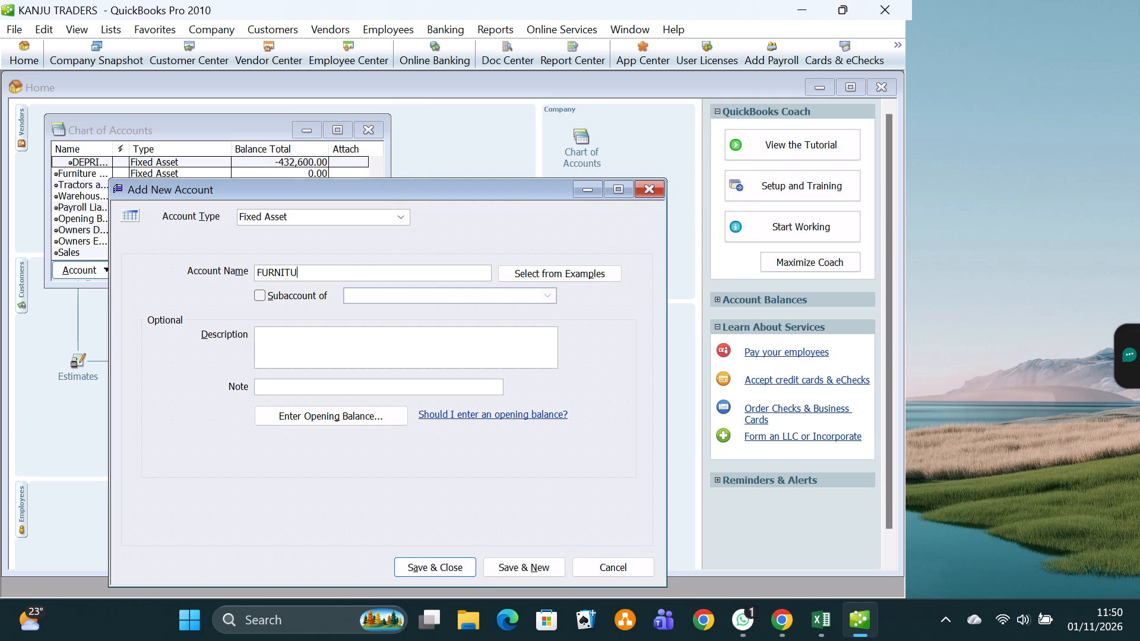
pyautogui.press('BackSpace')
pyautogui.press('BackSpace')
pyautogui.press('BackSpace')
pyautogui.press('BackSpace')
pyautogui.press('BackSpace')
pyautogui.write('COST')
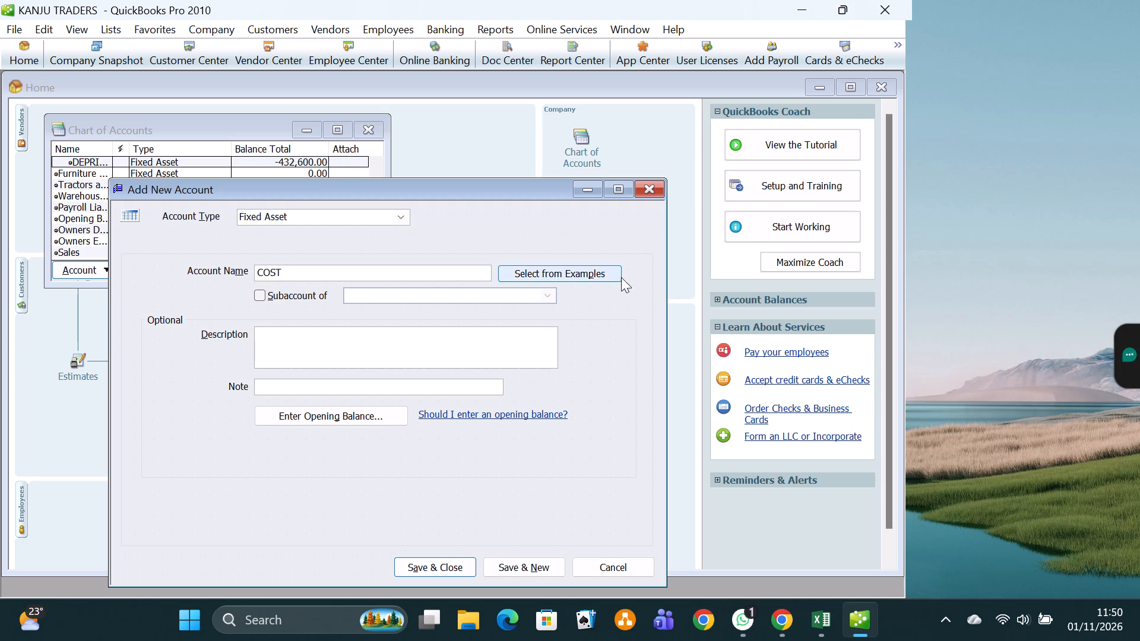
pyautogui.click(256, 293)
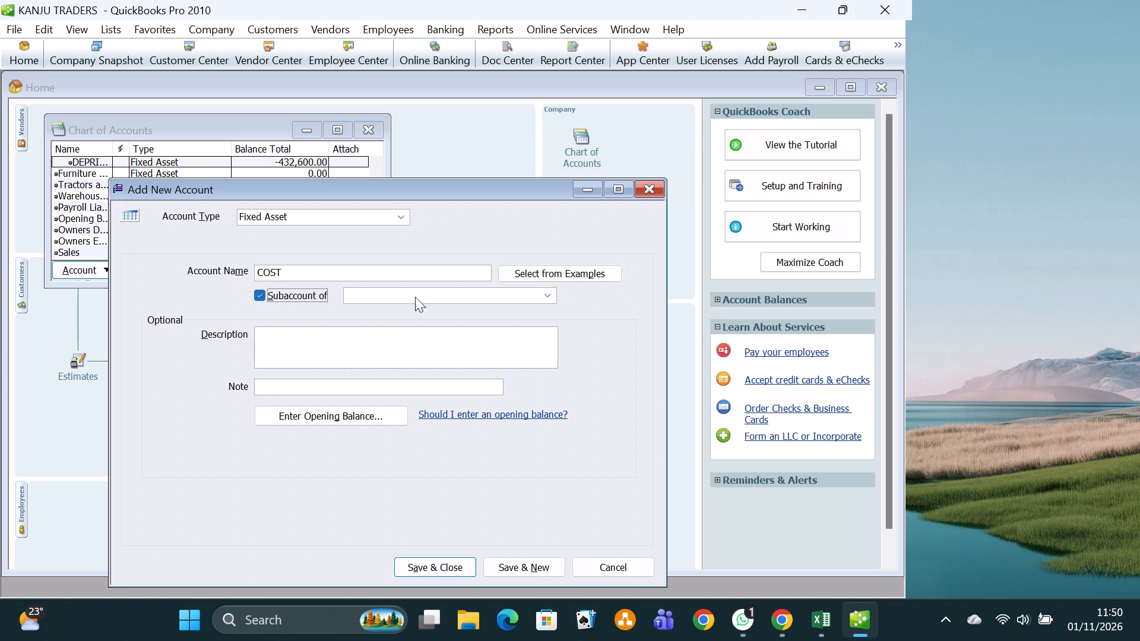
pyautogui.click(549, 296)
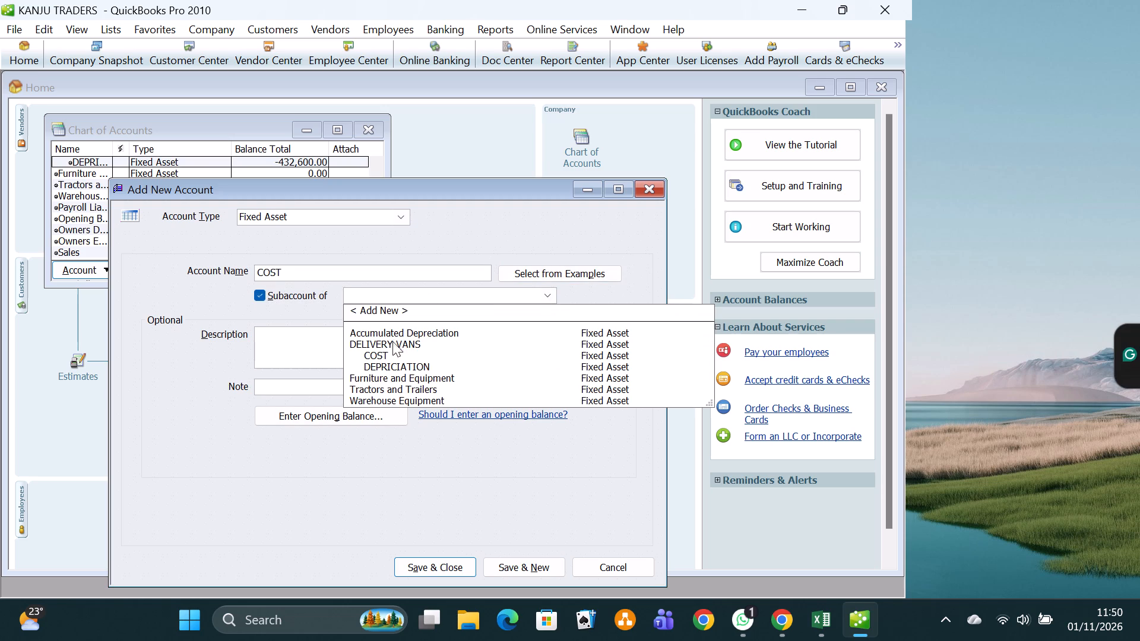
pyautogui.click(389, 373)
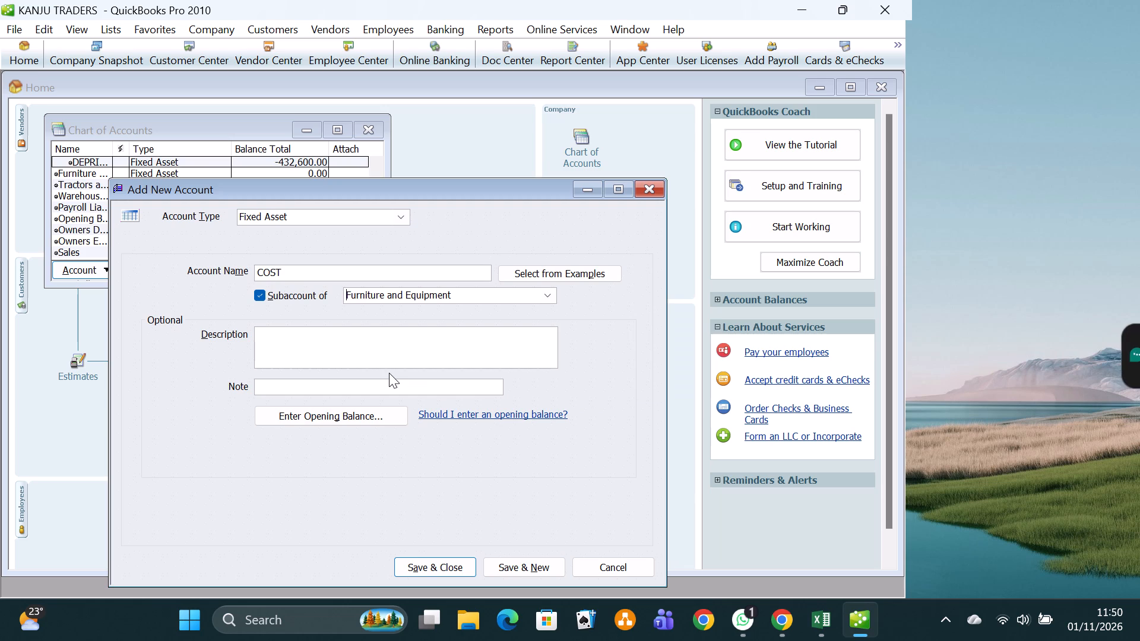
# Give the Furniture and Equipment COST subaccount an opening balance of 308,000 as of 01/07/2022 and save it, continuing with another new account.
pyautogui.click(332, 415)
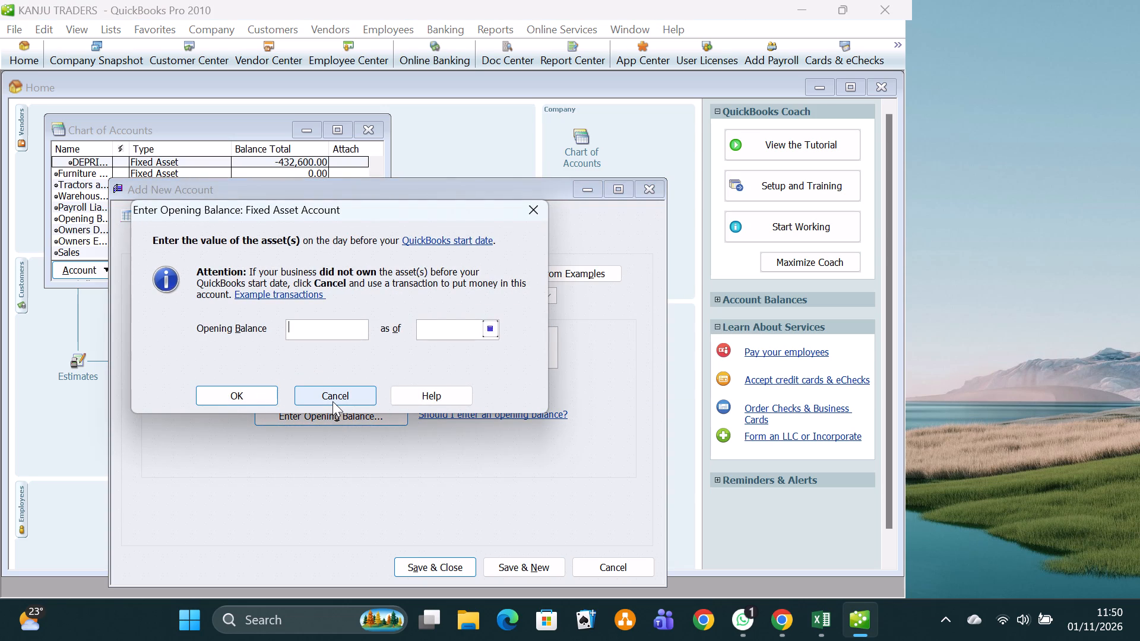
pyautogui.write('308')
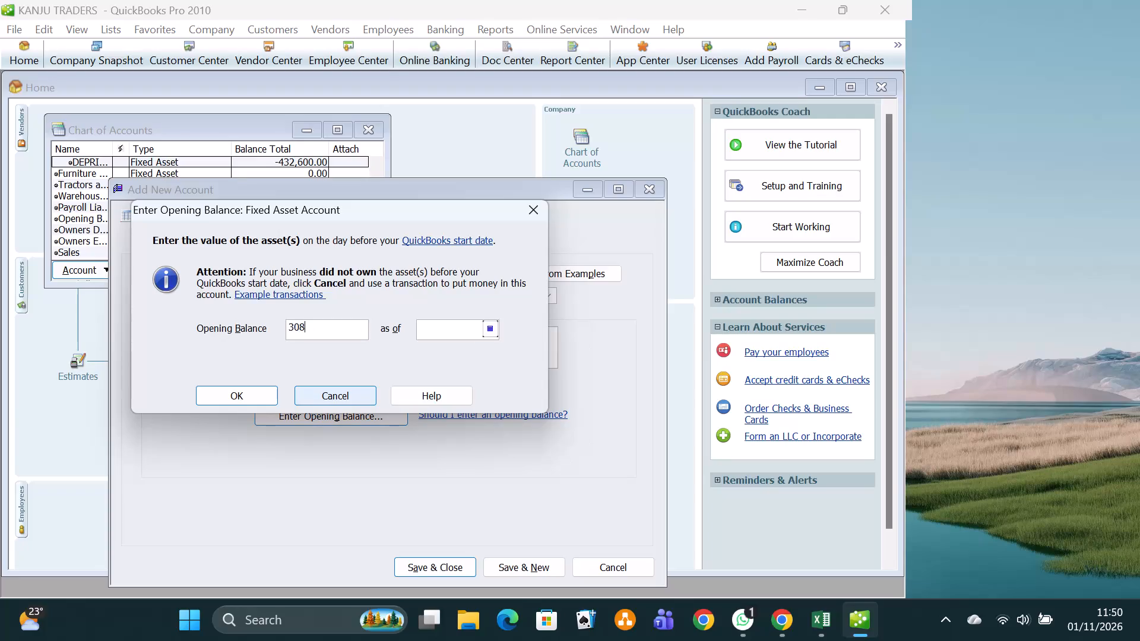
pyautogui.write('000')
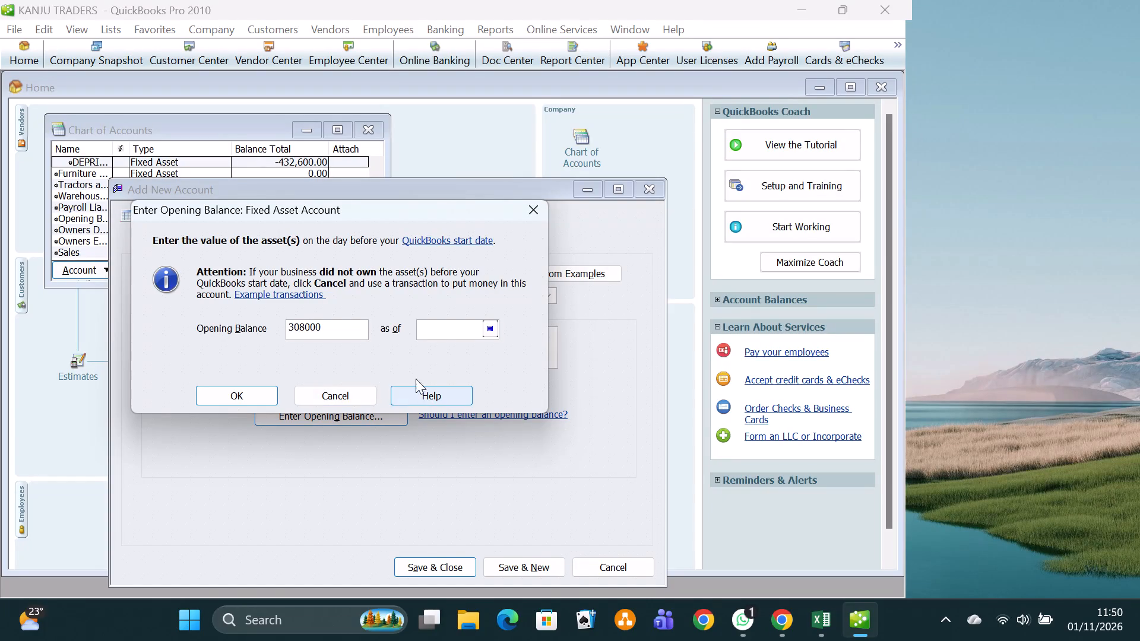
pyautogui.click(438, 331)
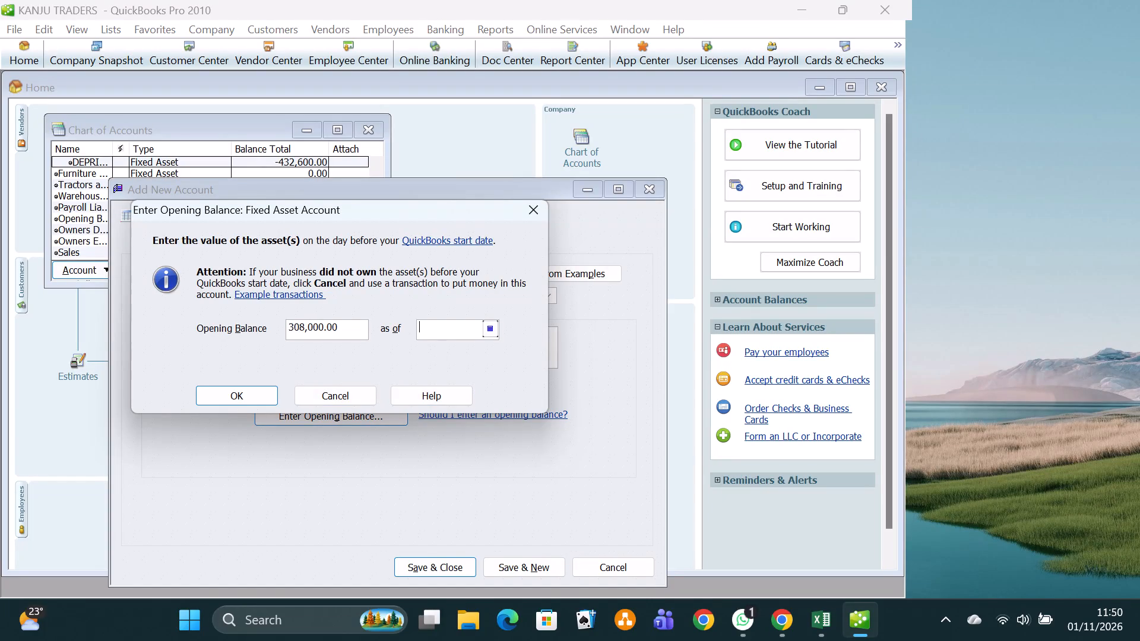
pyautogui.hotkey('ctrl', 'v')
pyautogui.click(253, 394)
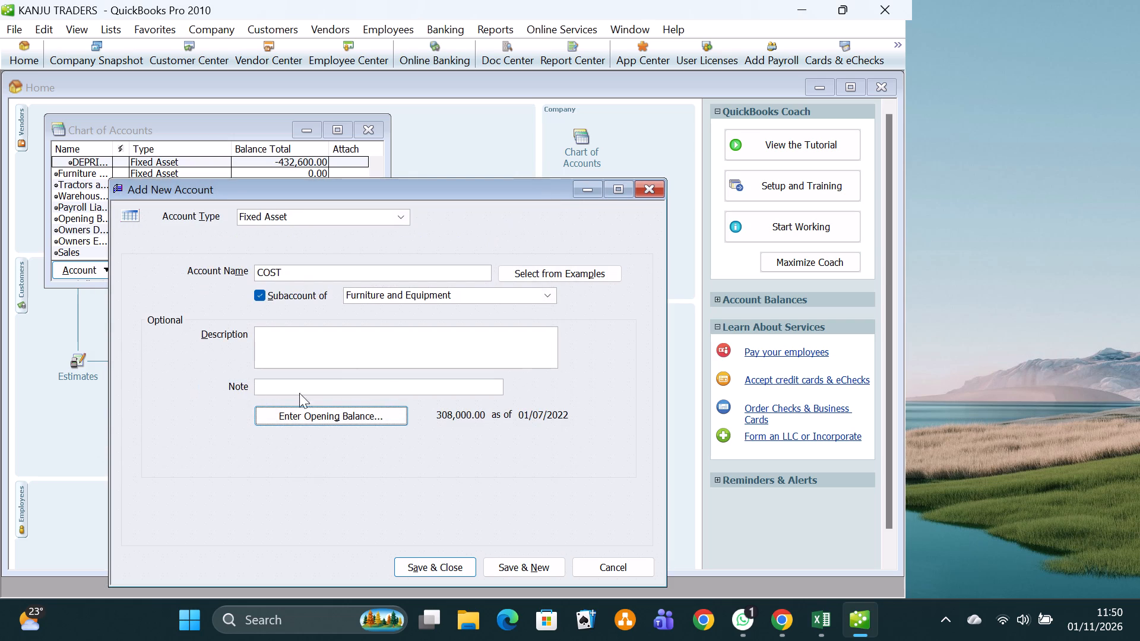
pyautogui.click(501, 566)
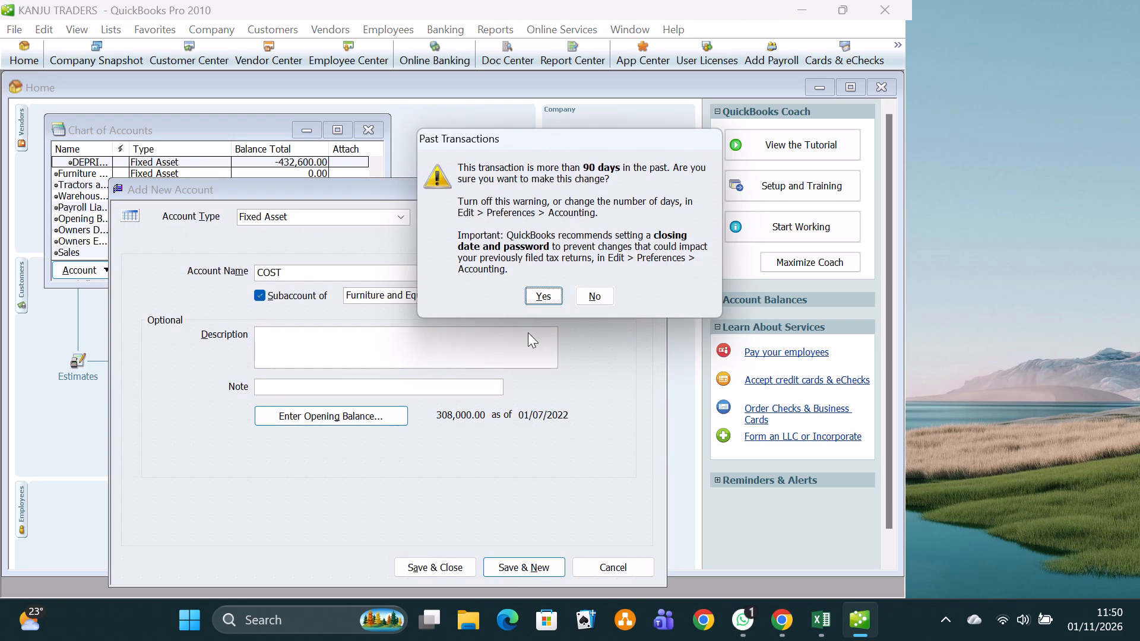
pyautogui.click(542, 298)
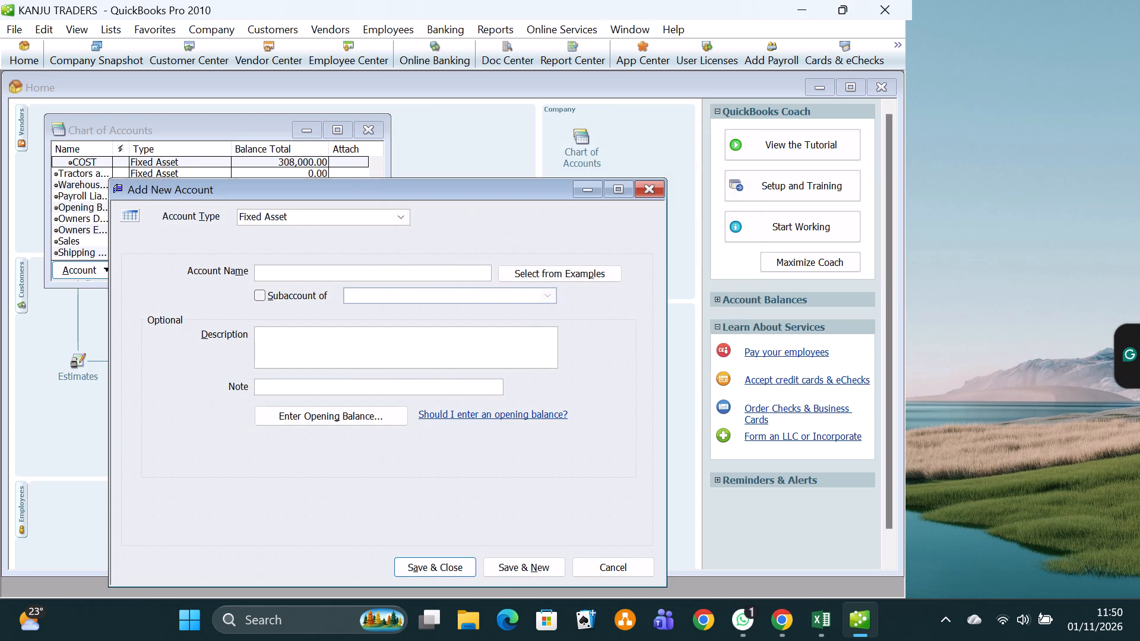
# Name the new fixed asset account DEPRICIATION and make it a subaccount of Furniture and Equipment.
pyautogui.write('DEPRICIATION')
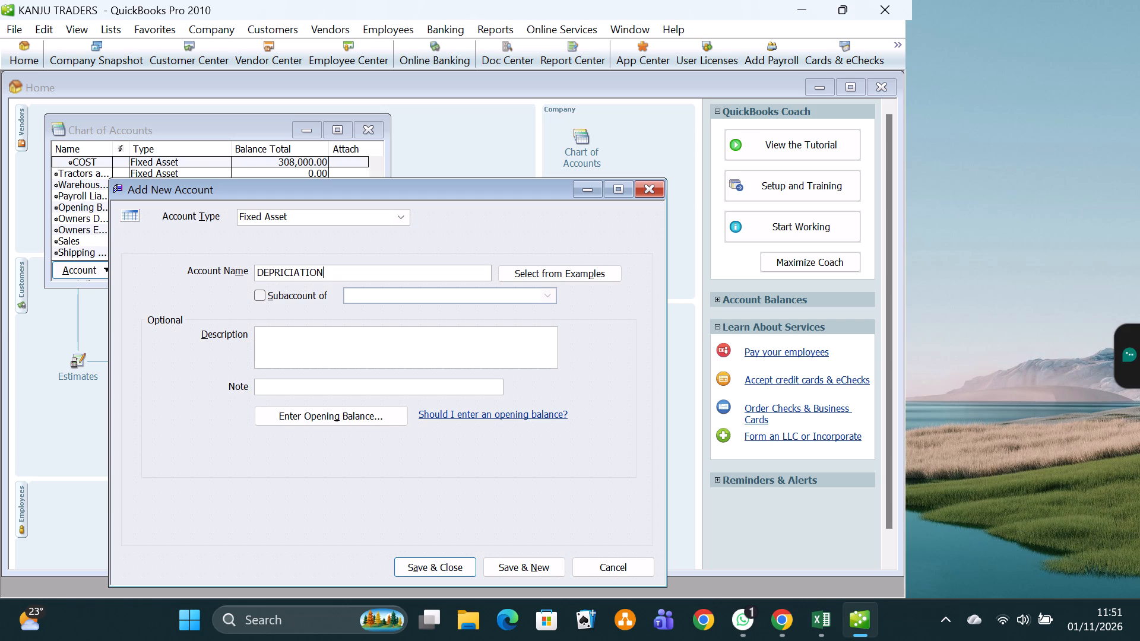
pyautogui.click(259, 293)
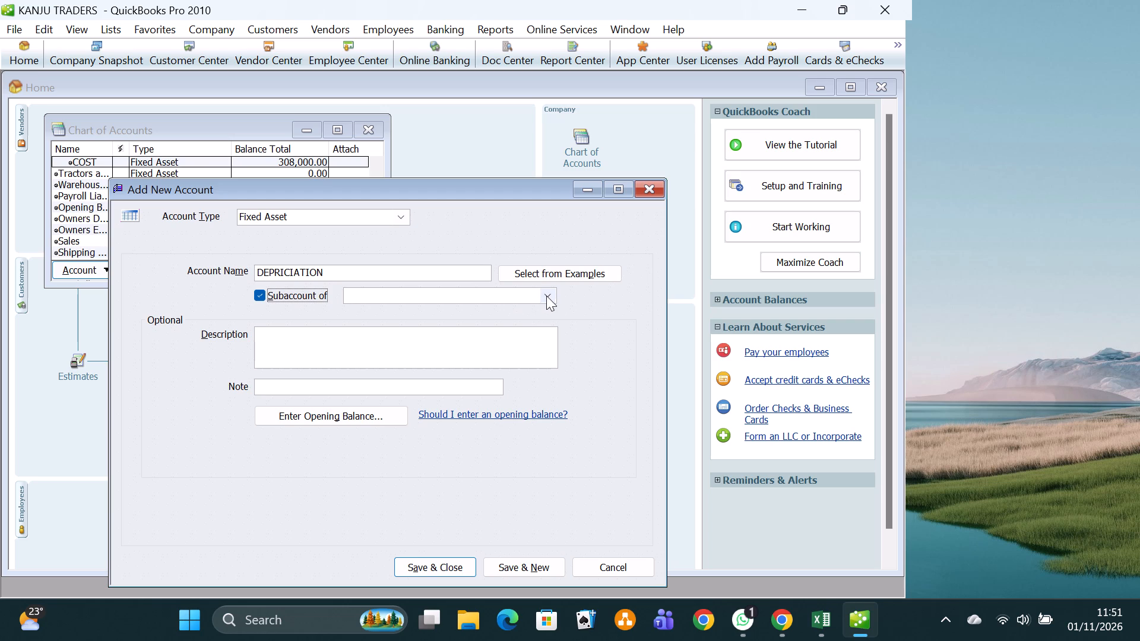
pyautogui.click(546, 295)
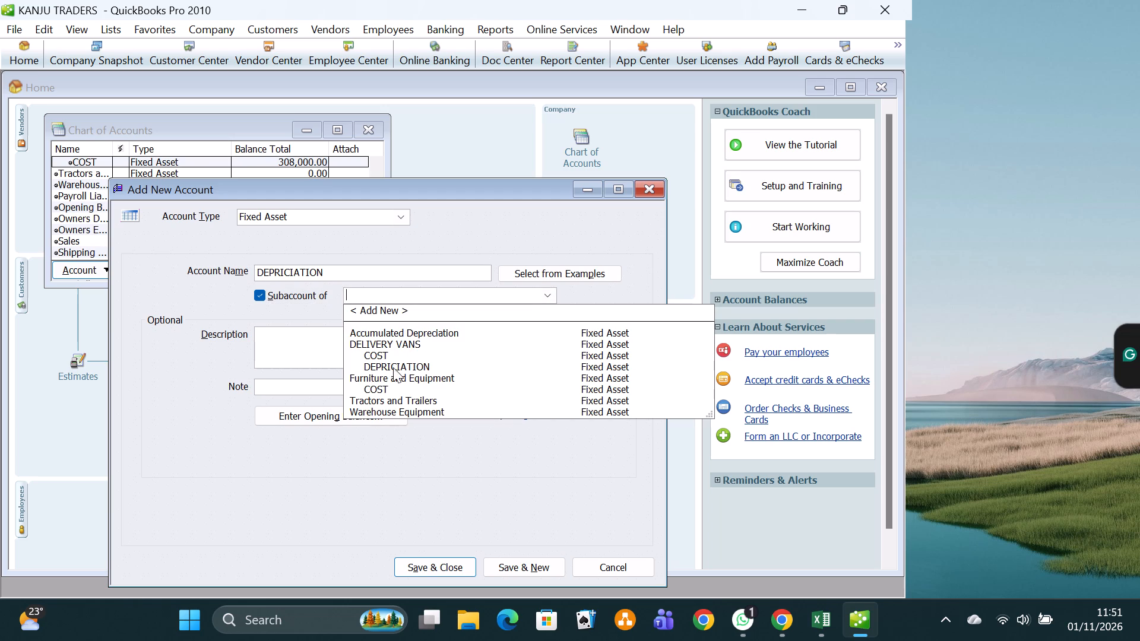
pyautogui.click(393, 380)
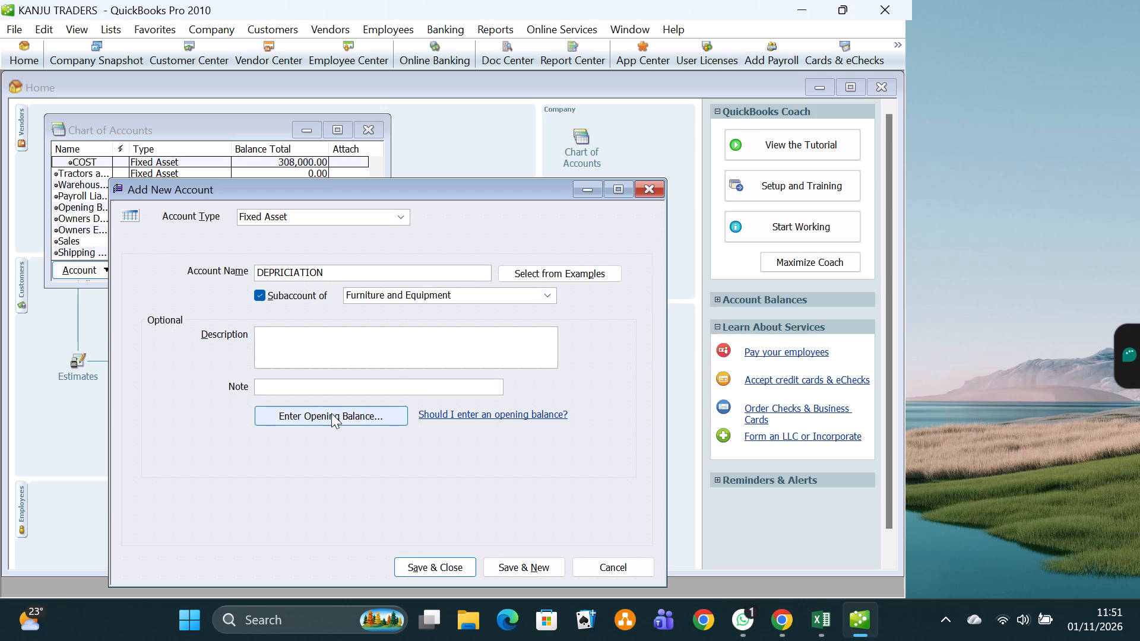
# Give the Furniture and Equipment DEPRICIATION subaccount an opening balance of -110,500 as of 01/07/2022 and save it, continuing with another new account.
pyautogui.click(331, 411)
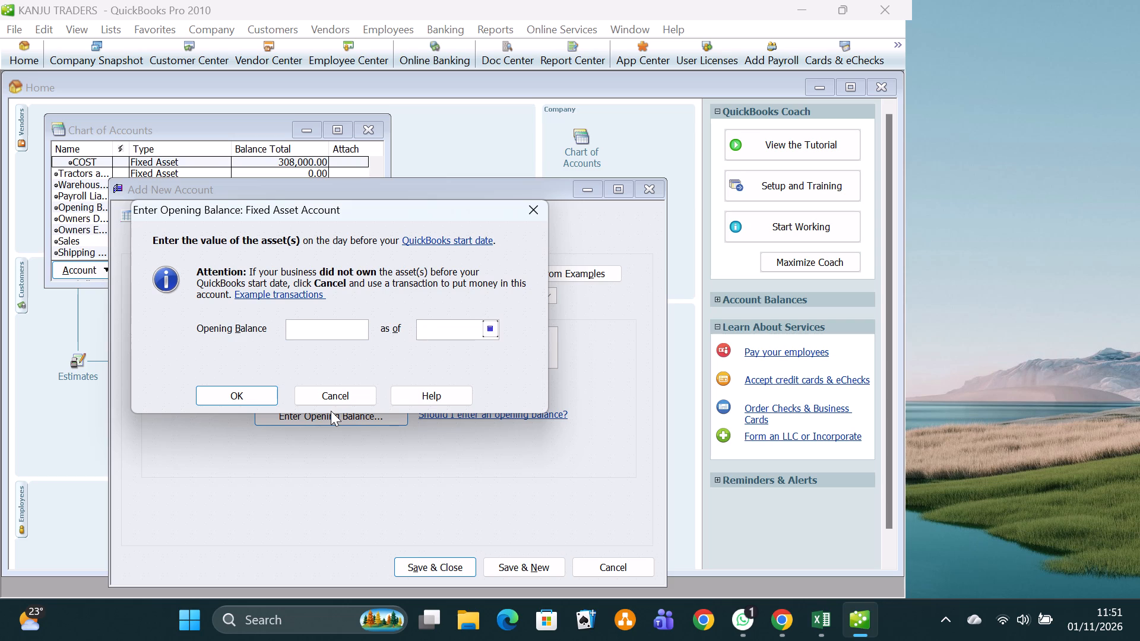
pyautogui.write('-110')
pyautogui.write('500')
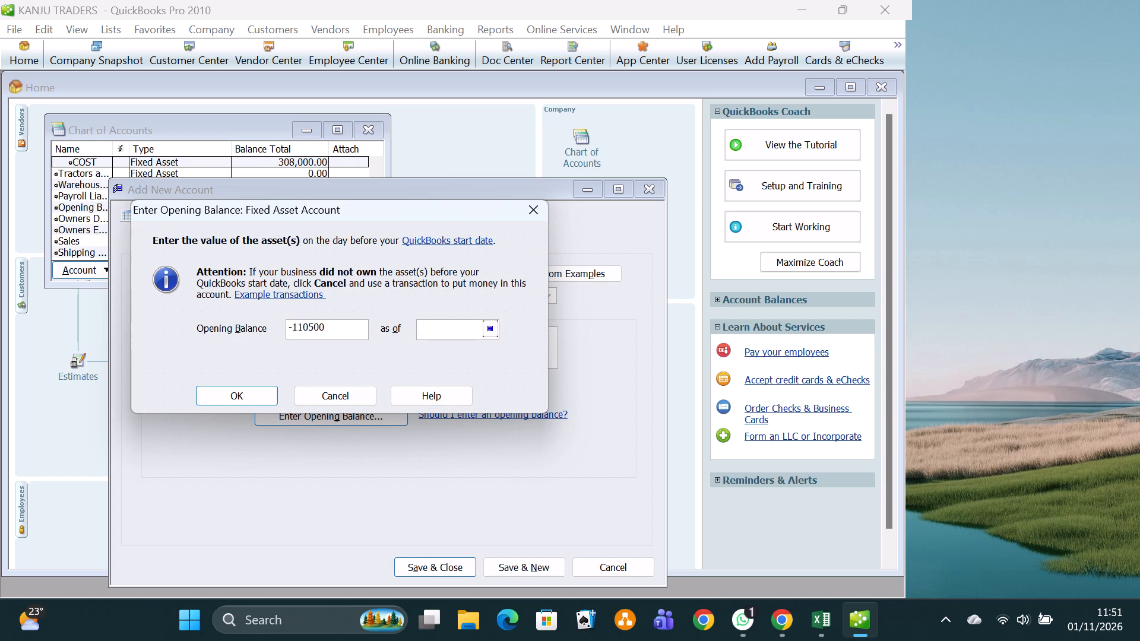
pyautogui.click(428, 328)
pyautogui.hotkey('ctrl', 'v')
pyautogui.click(270, 395)
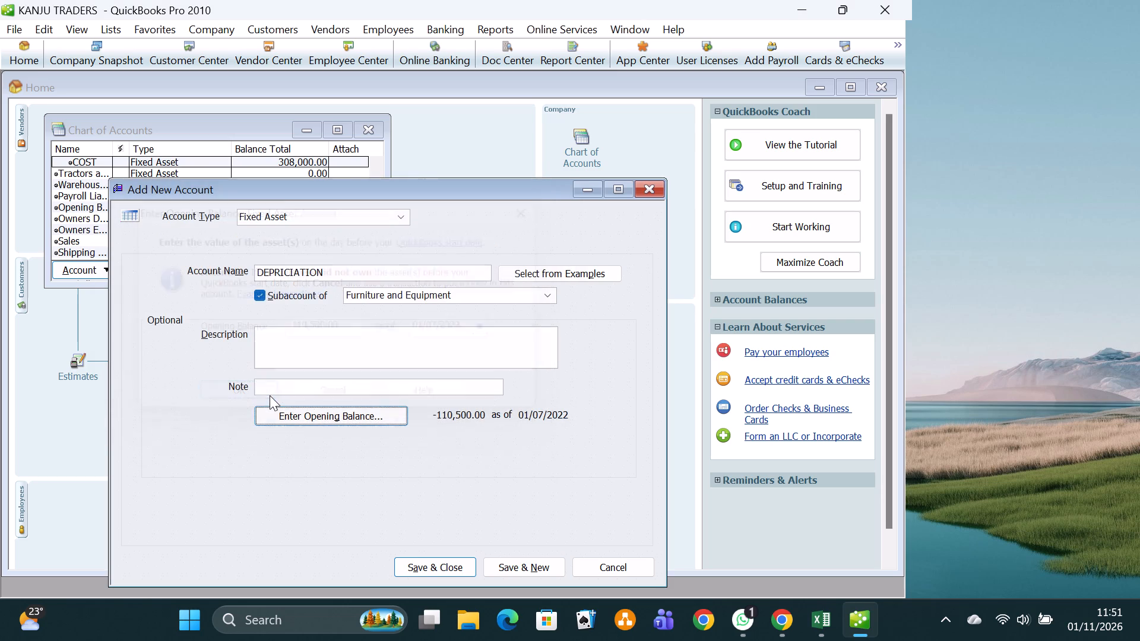
pyautogui.click(513, 566)
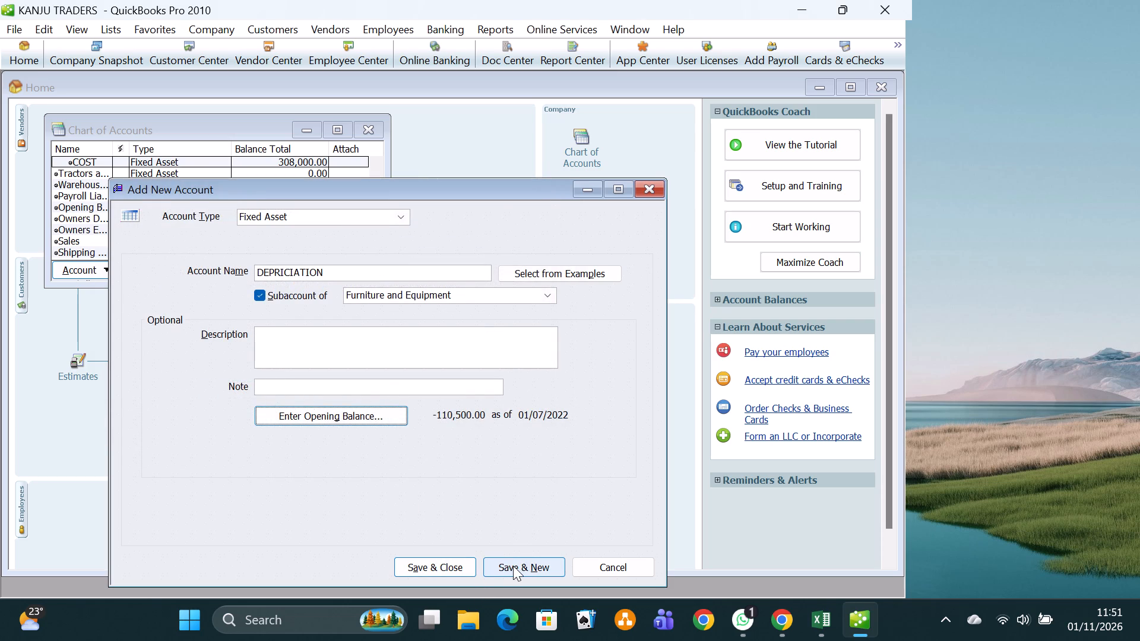
pyautogui.click(540, 303)
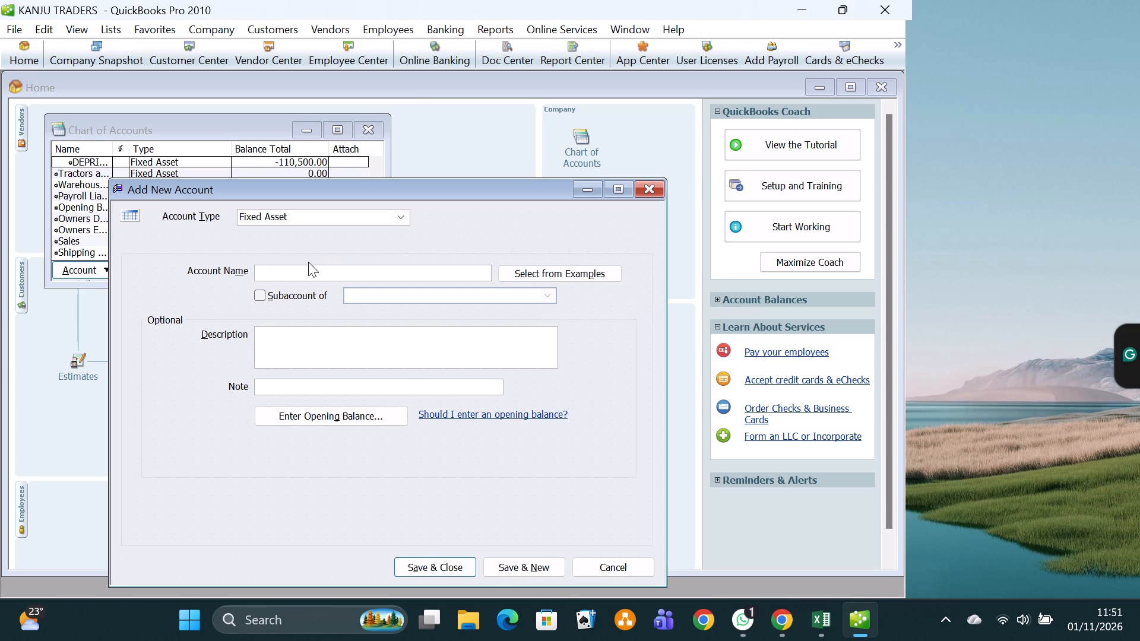
# Name the new fixed asset account COMPUTERS and save it, continuing with another new account.
pyautogui.write('COMPUTERS')
pyautogui.click(510, 566)
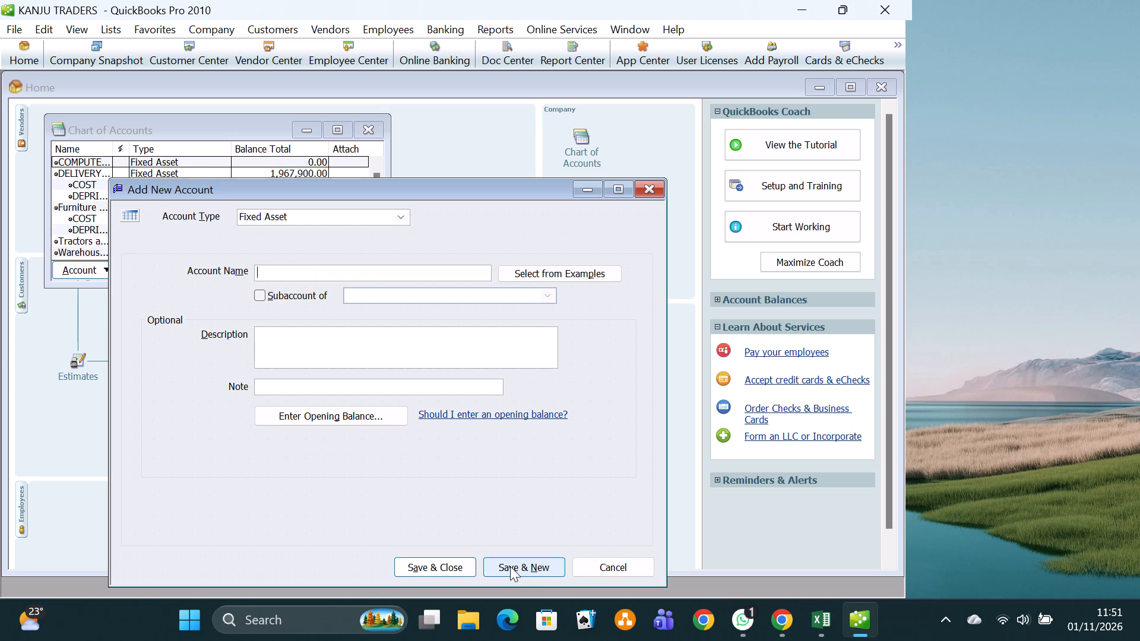
# Name the new fixed asset account COST and make it a subaccount of COMPUTERS.
pyautogui.press('c')
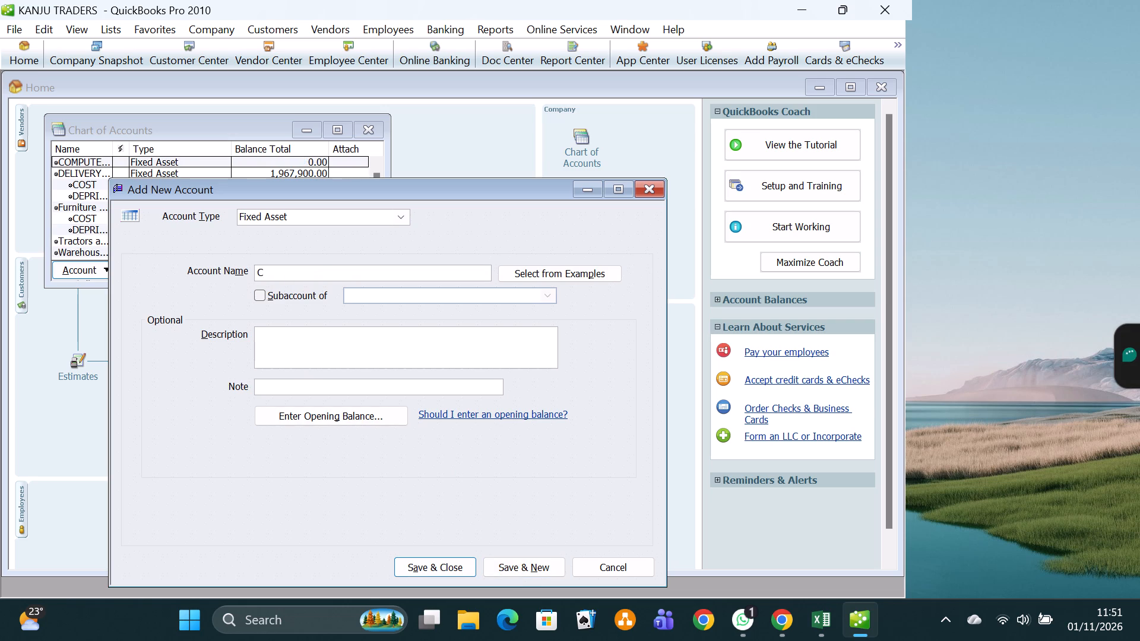
pyautogui.write('OST')
pyautogui.click(262, 293)
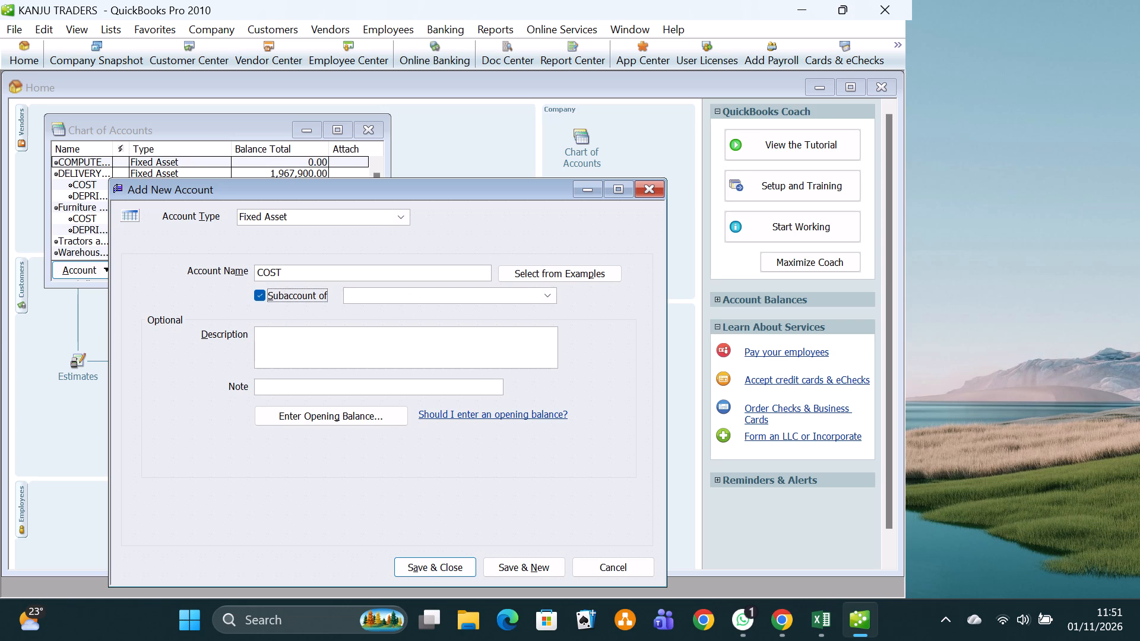
pyautogui.click(548, 299)
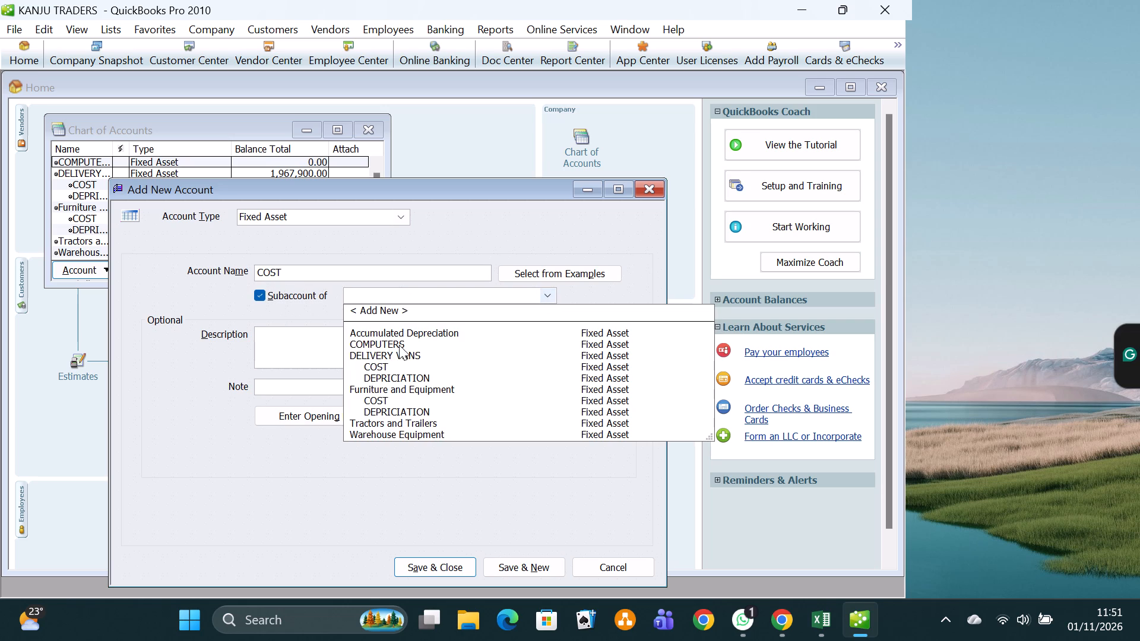
pyautogui.click(391, 344)
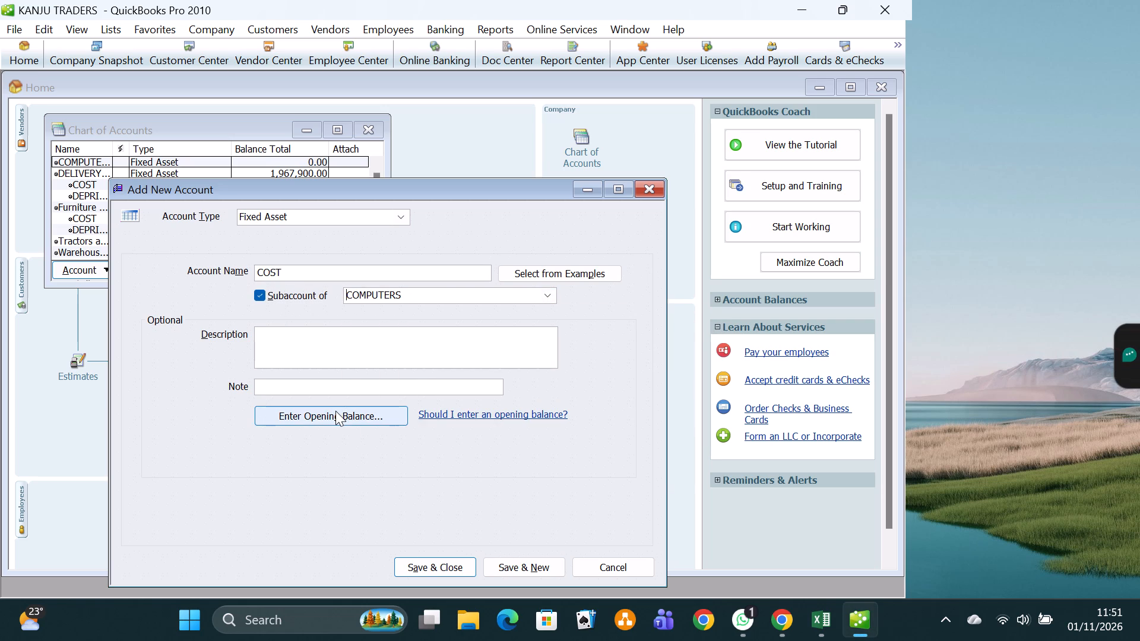
# Give the COMPUTERS COST subaccount an opening balance of 44,200 as of 01/07/2022 and save it, continuing with another new account.
pyautogui.click(335, 411)
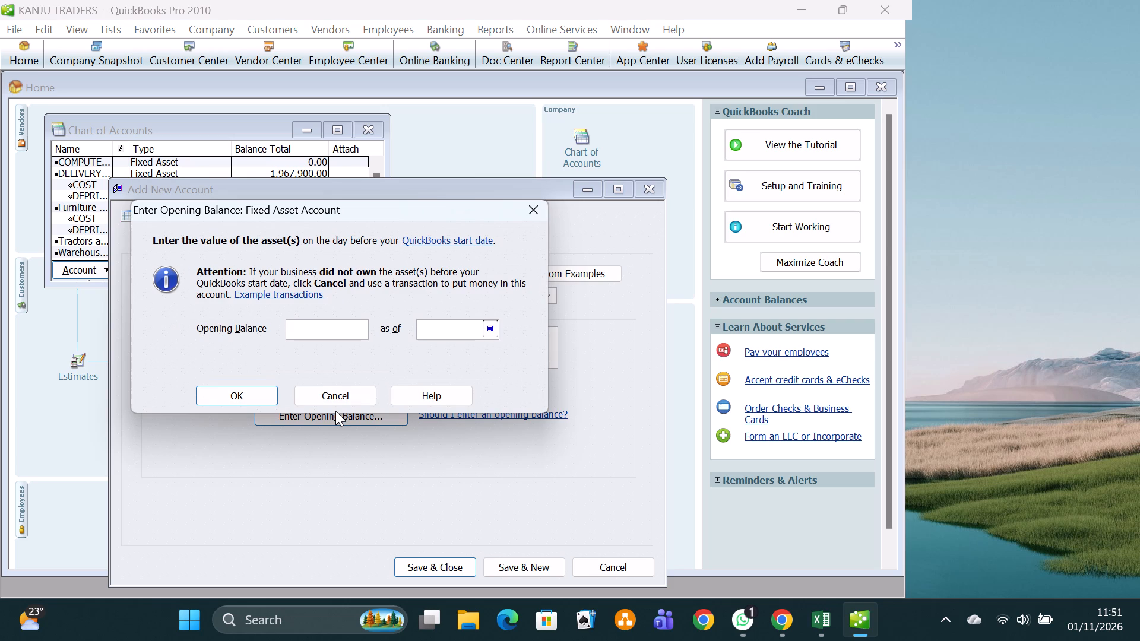
pyautogui.write('44200')
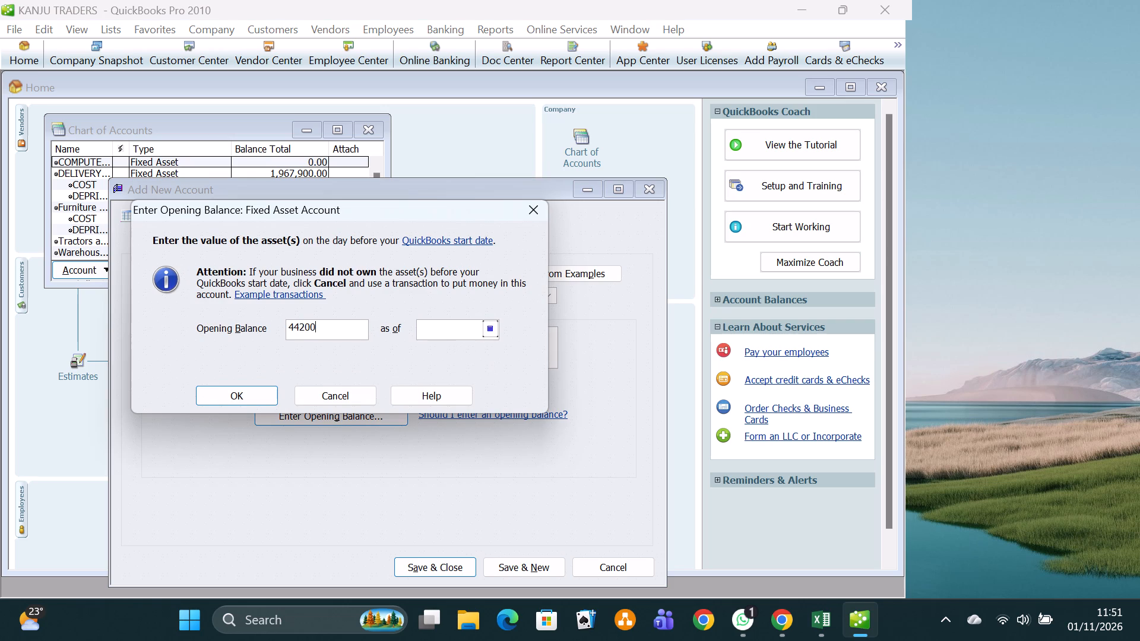
pyautogui.click(437, 329)
pyautogui.hotkey('ctrl', 'v')
pyautogui.click(256, 392)
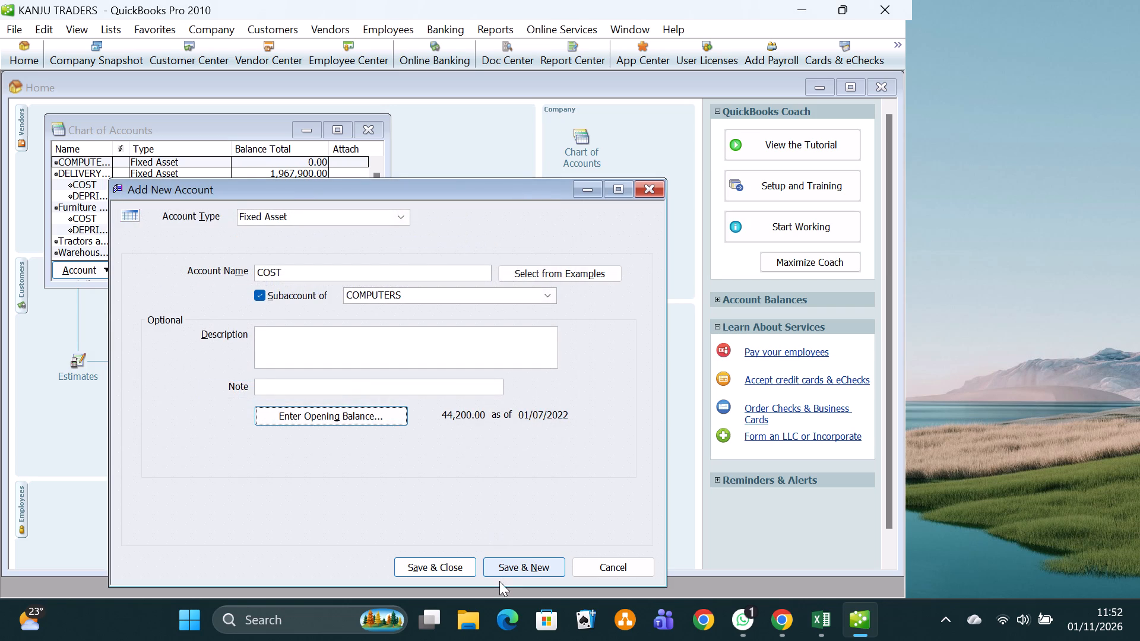
pyautogui.click(511, 569)
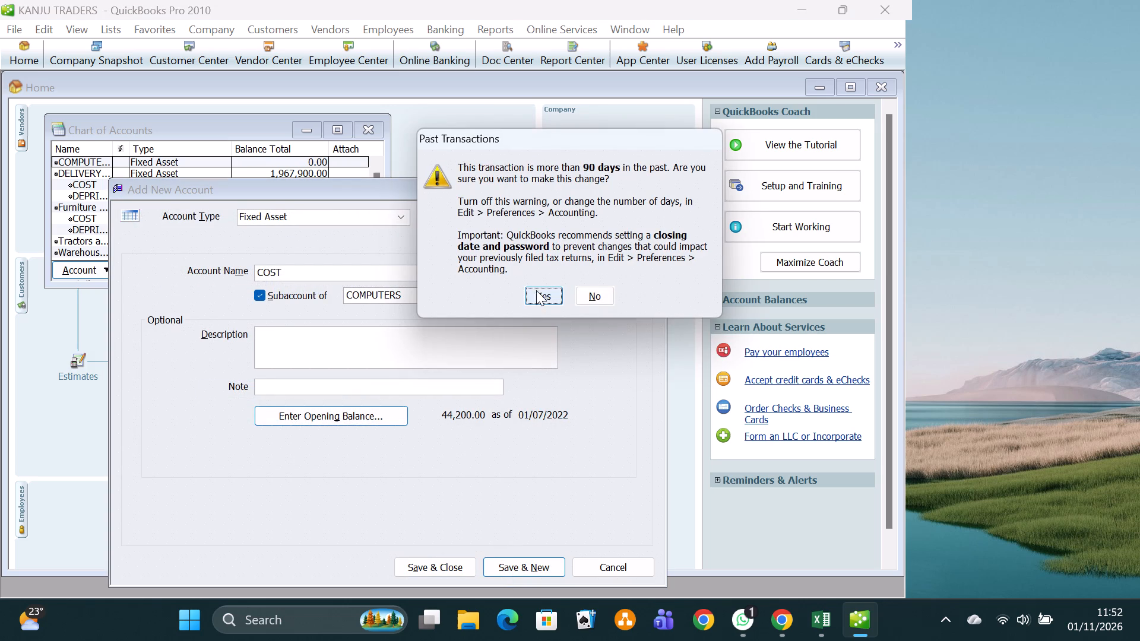
pyautogui.click(536, 294)
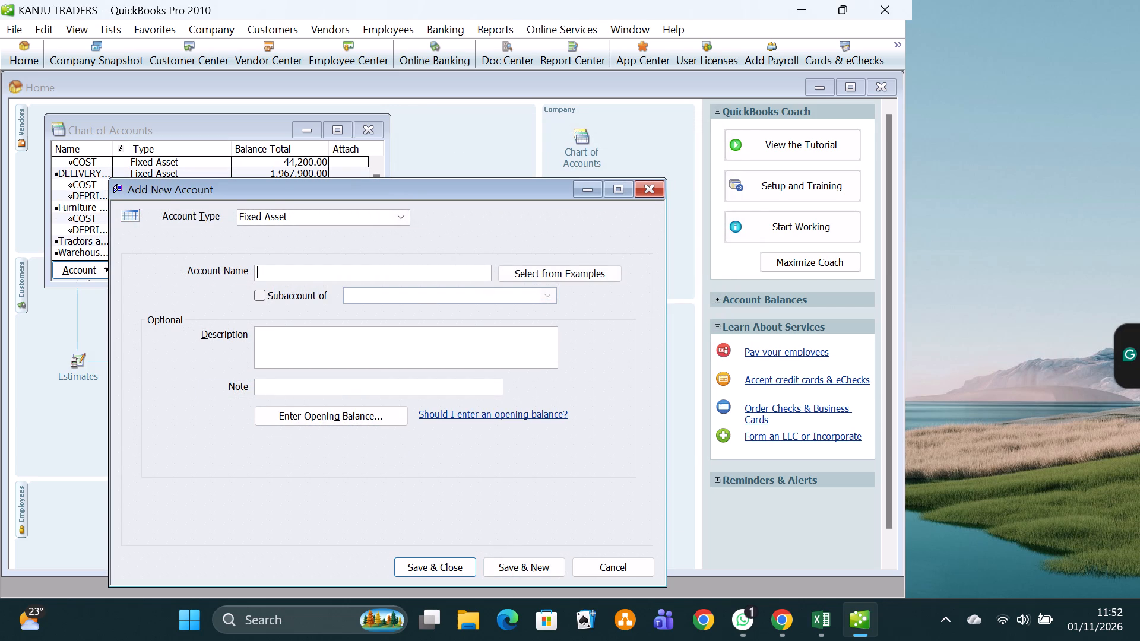
# Name the new fixed asset account DEPRICIATION and make it a subaccount of COMPUTERS.
pyautogui.write('DEPRICIATION')
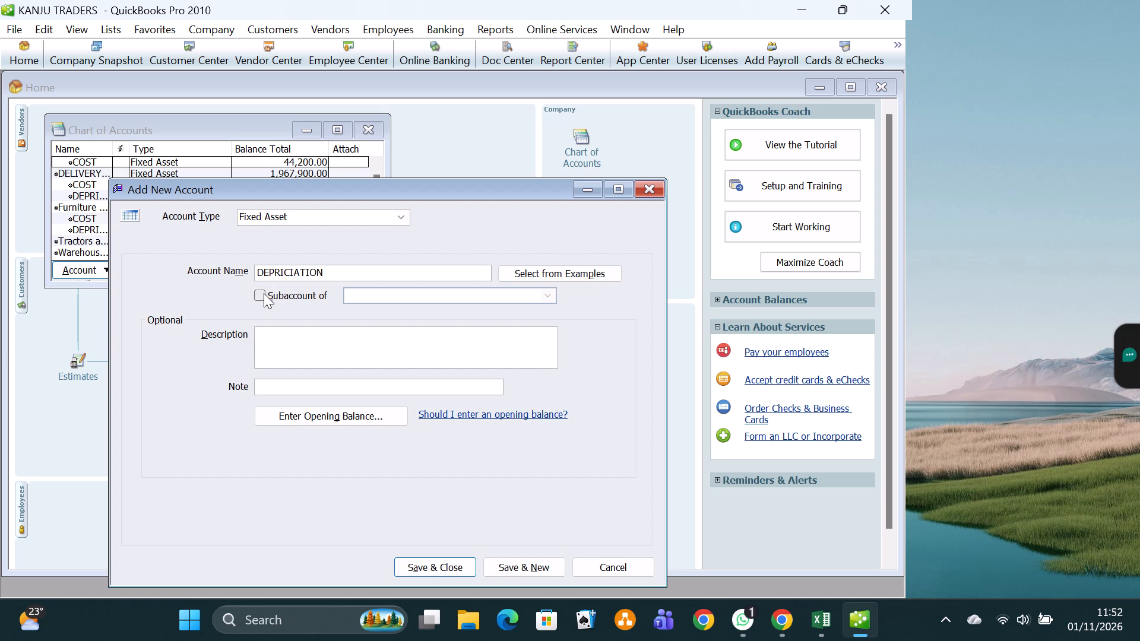
pyautogui.click(264, 293)
pyautogui.click(549, 298)
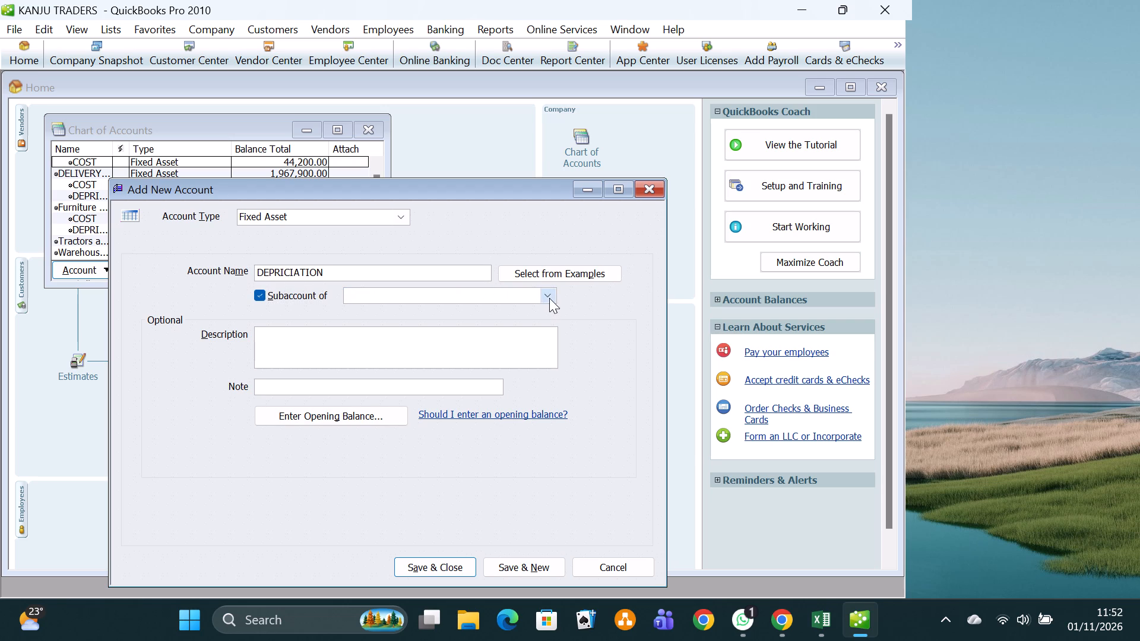
pyautogui.click(400, 342)
# Give the COMPUTERS DEPRICIATION subaccount an opening balance of -10,800 as of 01/07/2022 and save it, continuing with another new account.
pyautogui.click(323, 416)
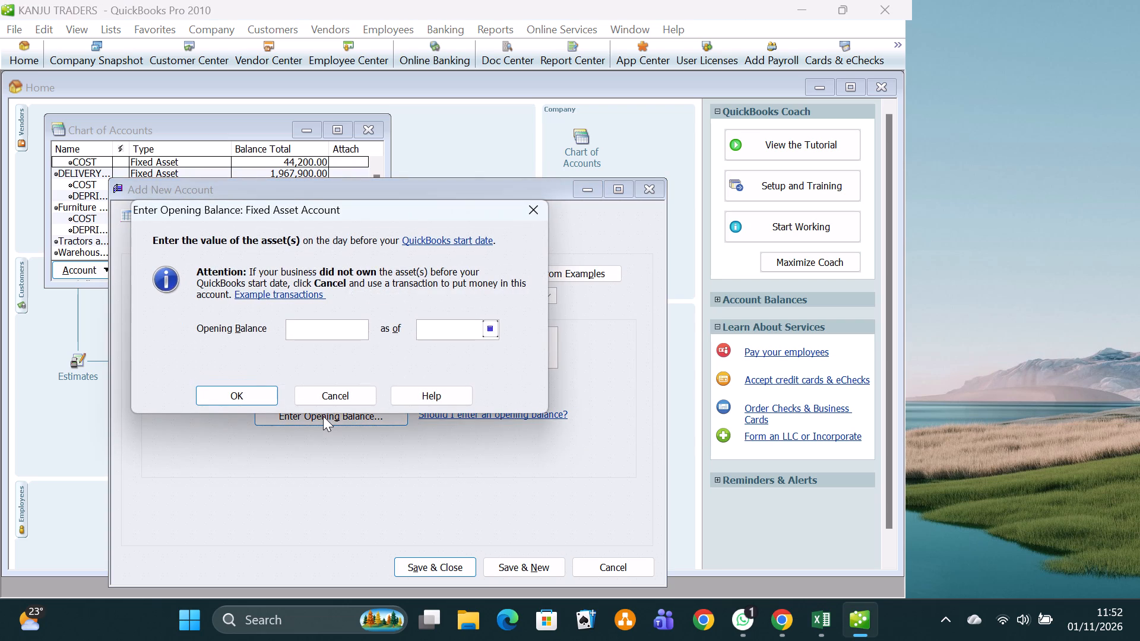
pyautogui.write('-10800')
pyautogui.click(436, 318)
pyautogui.click(433, 327)
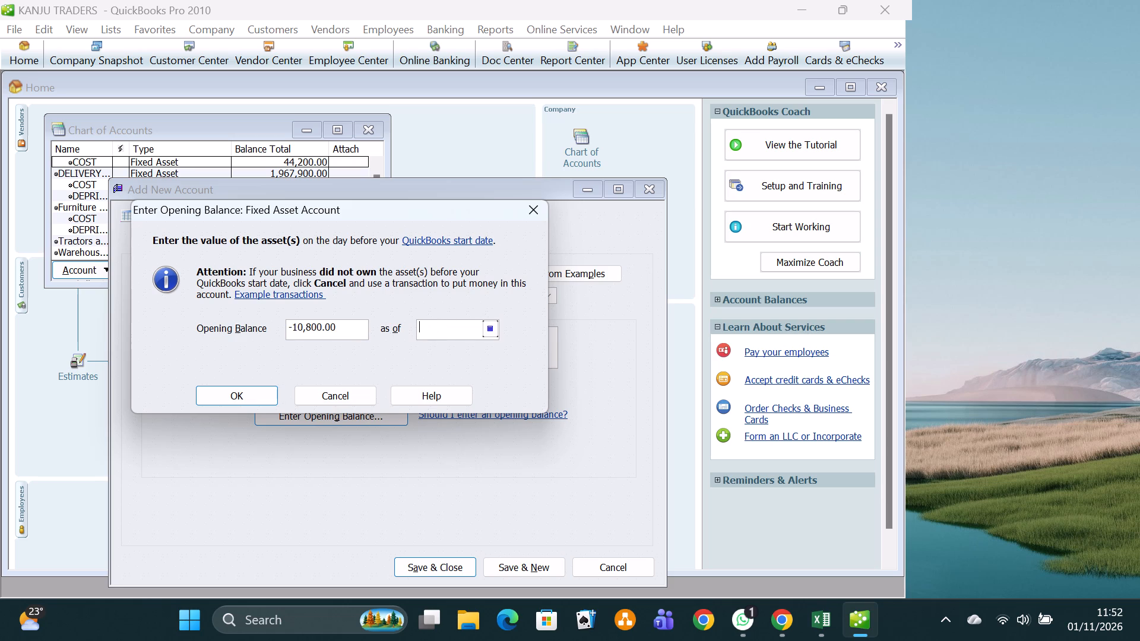
pyautogui.keyDown('ctrl'); pyautogui.click(433, 327); pyautogui.keyUp('ctrl')
pyautogui.hotkey('ctrl', 'v')
pyautogui.click(244, 395)
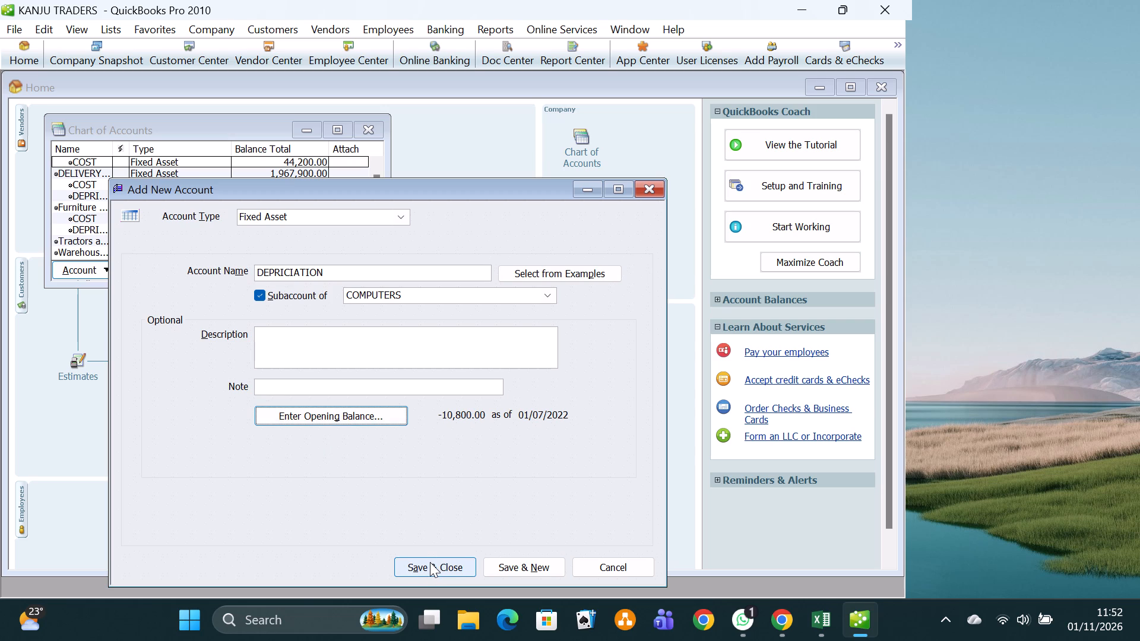
pyautogui.click(506, 566)
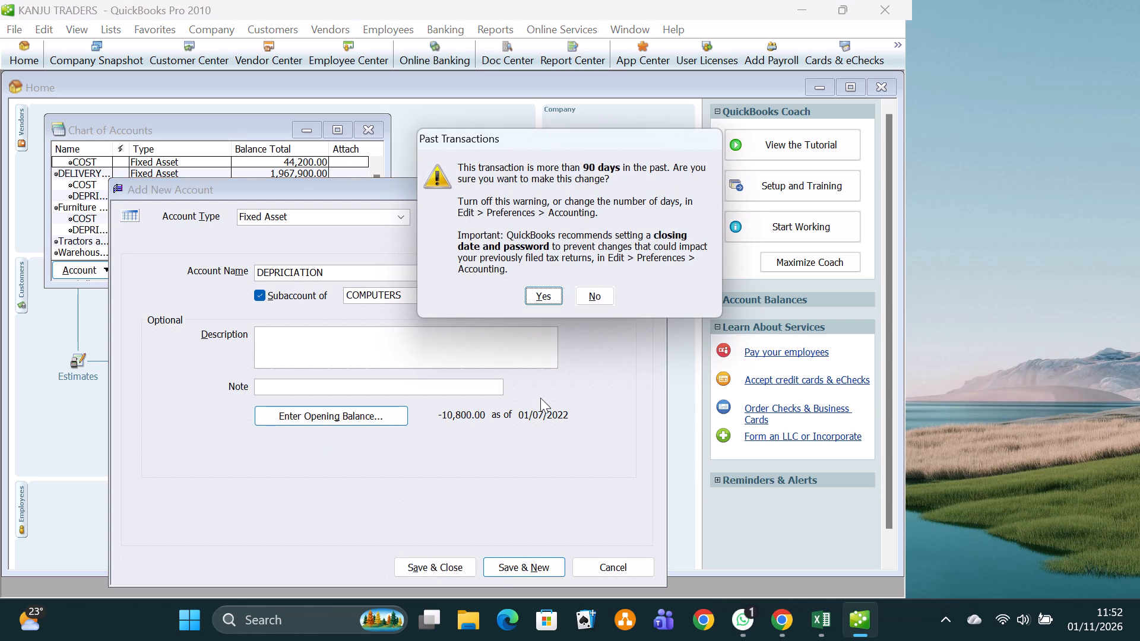
pyautogui.click(540, 291)
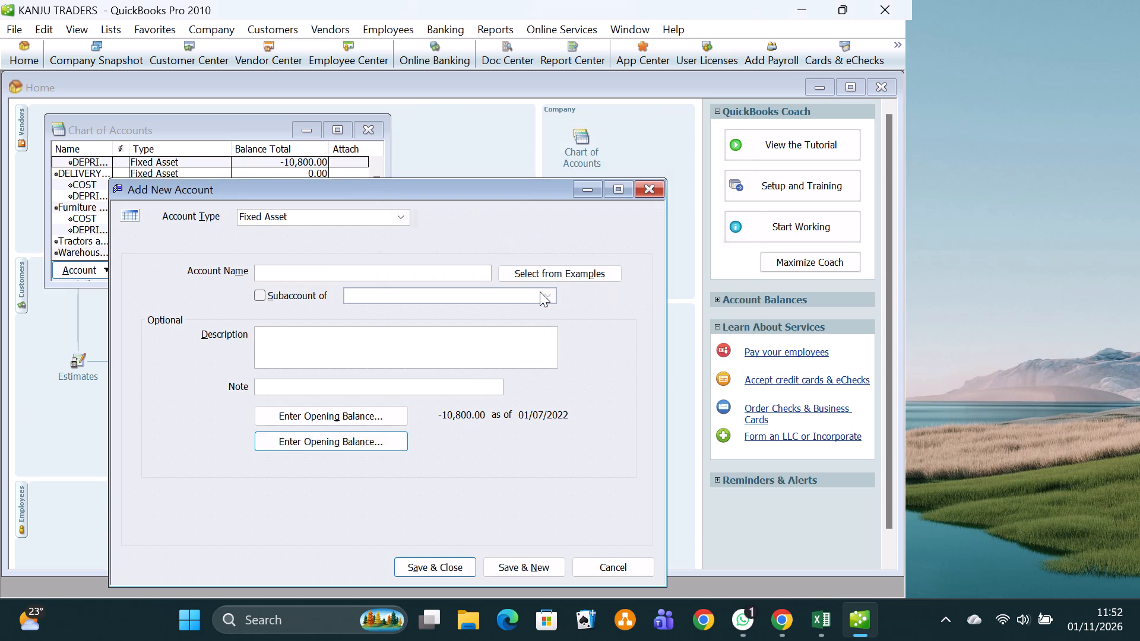
# Change the new account's type to Bank and name it CASH.
pyautogui.click(405, 216)
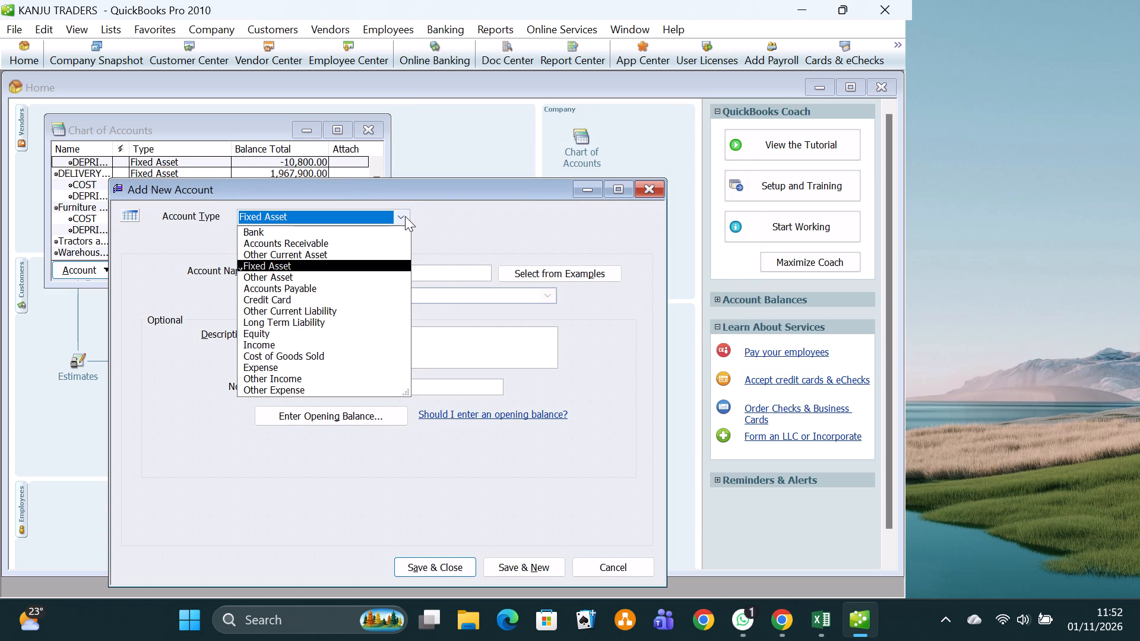
pyautogui.click(261, 226)
pyautogui.click(275, 275)
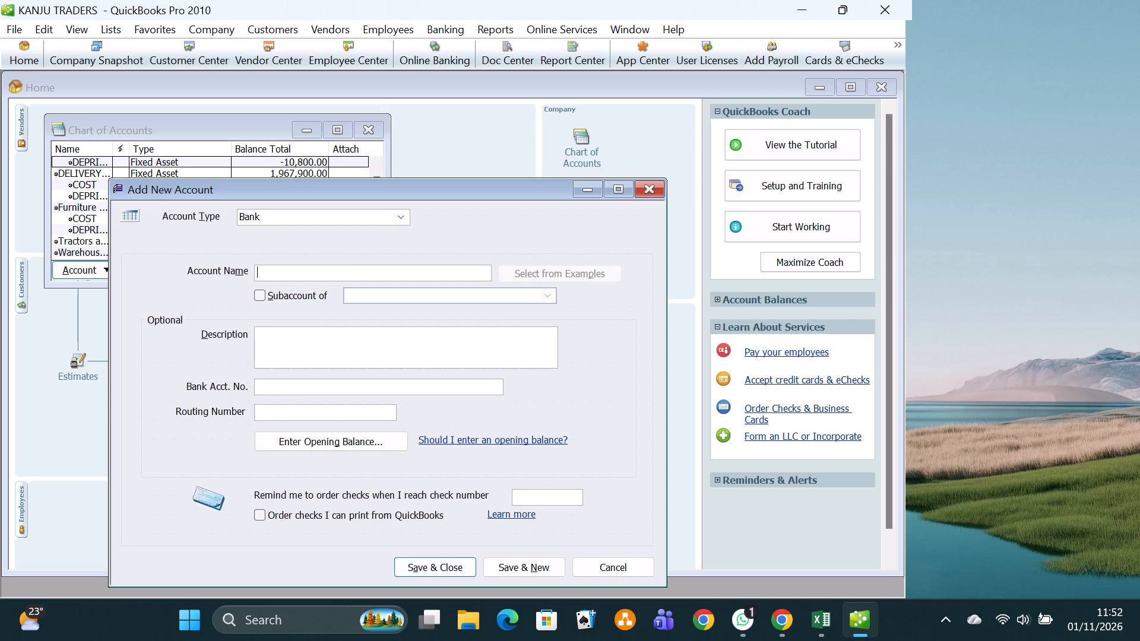
pyautogui.press('c')
pyautogui.write('ASH')
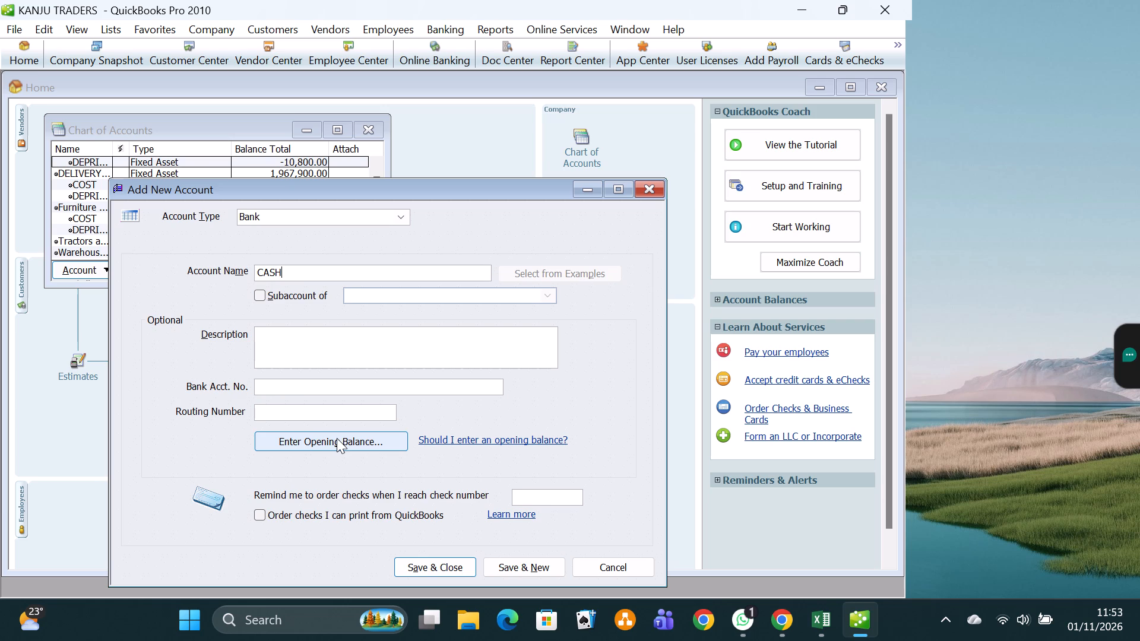
# Give the CASH bank account an opening balance of 102,400 as of 01/07/2022 and save it, continuing with another new account.
pyautogui.click(337, 438)
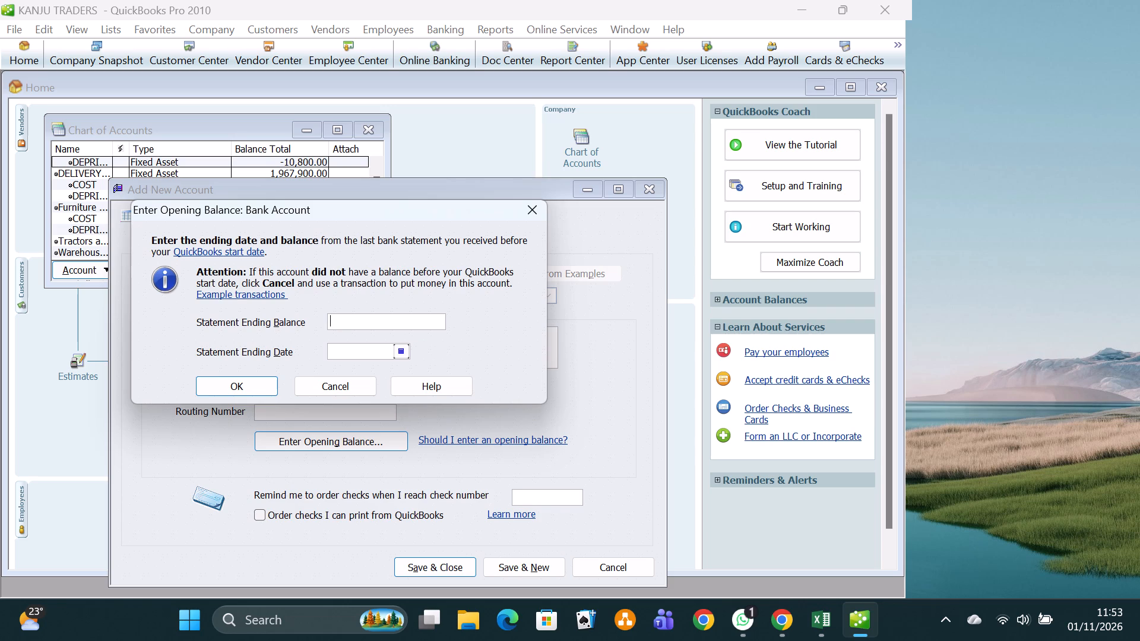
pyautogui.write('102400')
pyautogui.click(331, 350)
pyautogui.hotkey('ctrl', 'v')
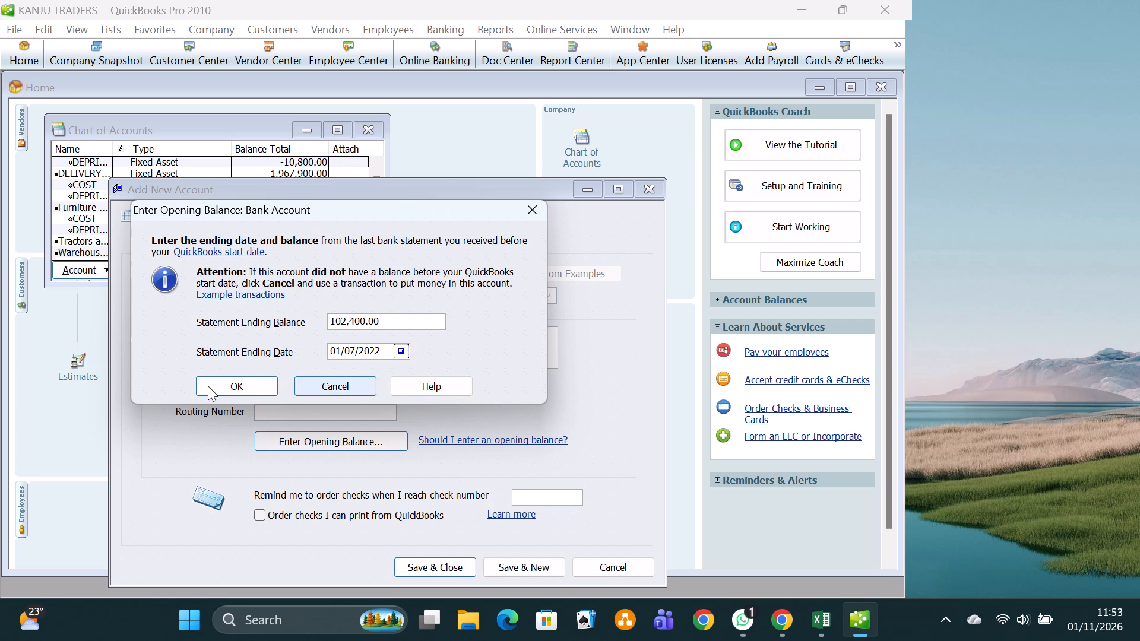
pyautogui.click(216, 383)
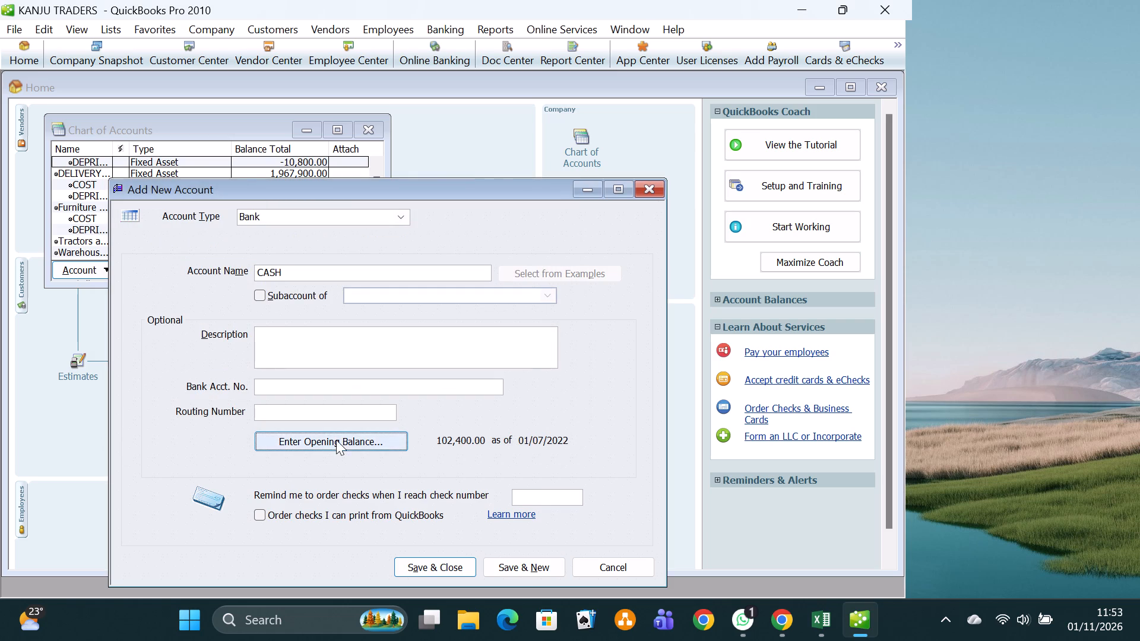
pyautogui.click(517, 570)
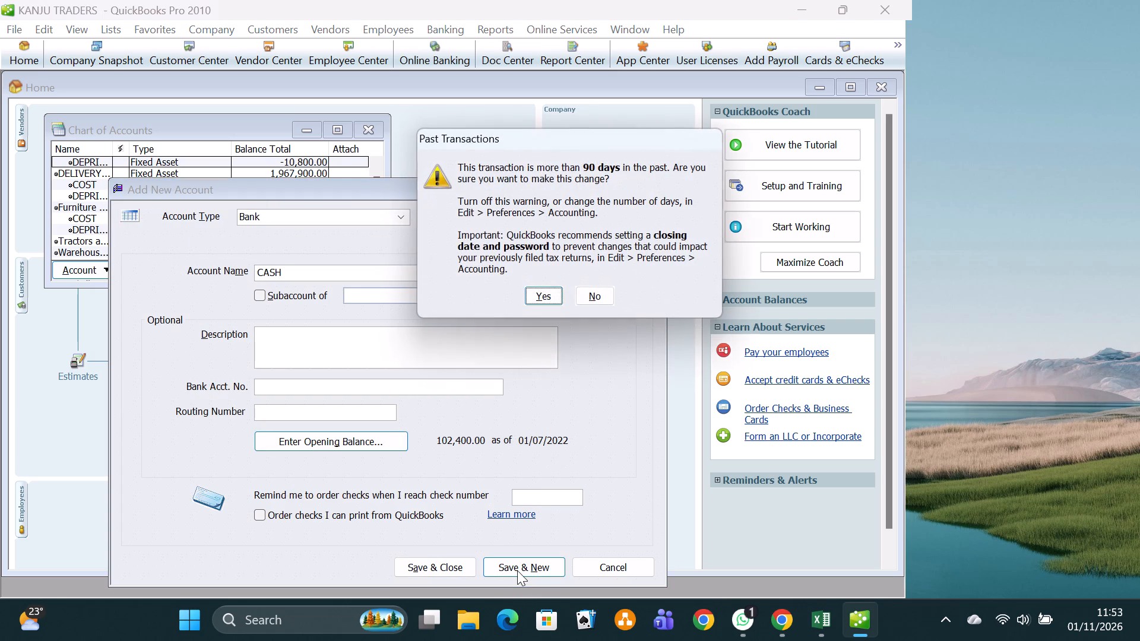
pyautogui.click(537, 293)
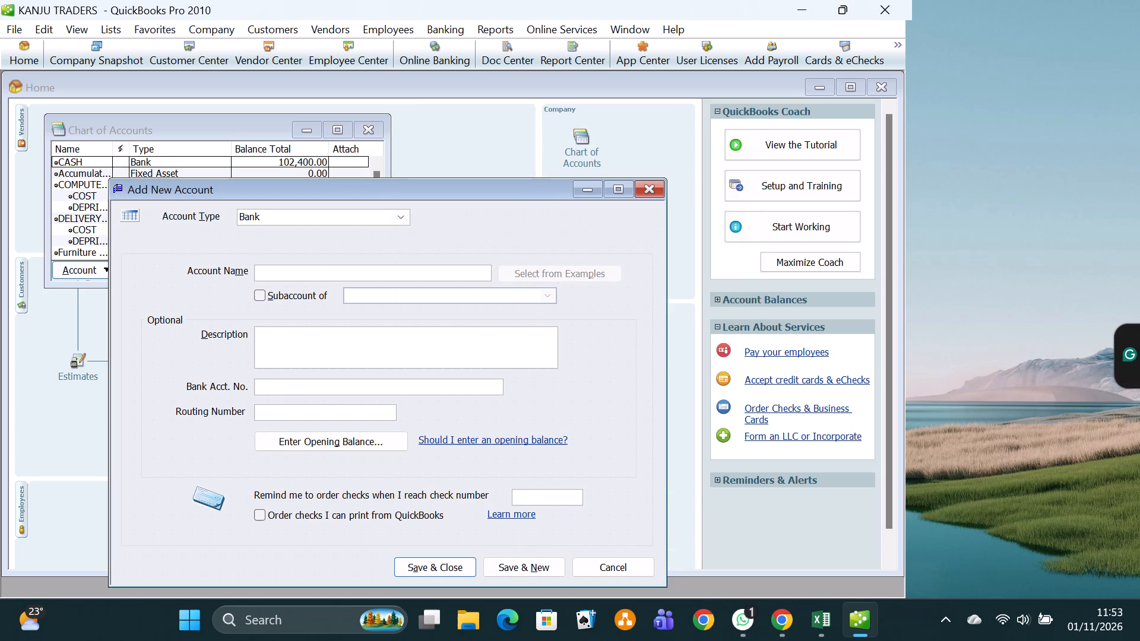
# Name the new bank account TNB BANK and give it an opening balance of 103,900 as of 01/07/2022.
pyautogui.write('TNB BANK')
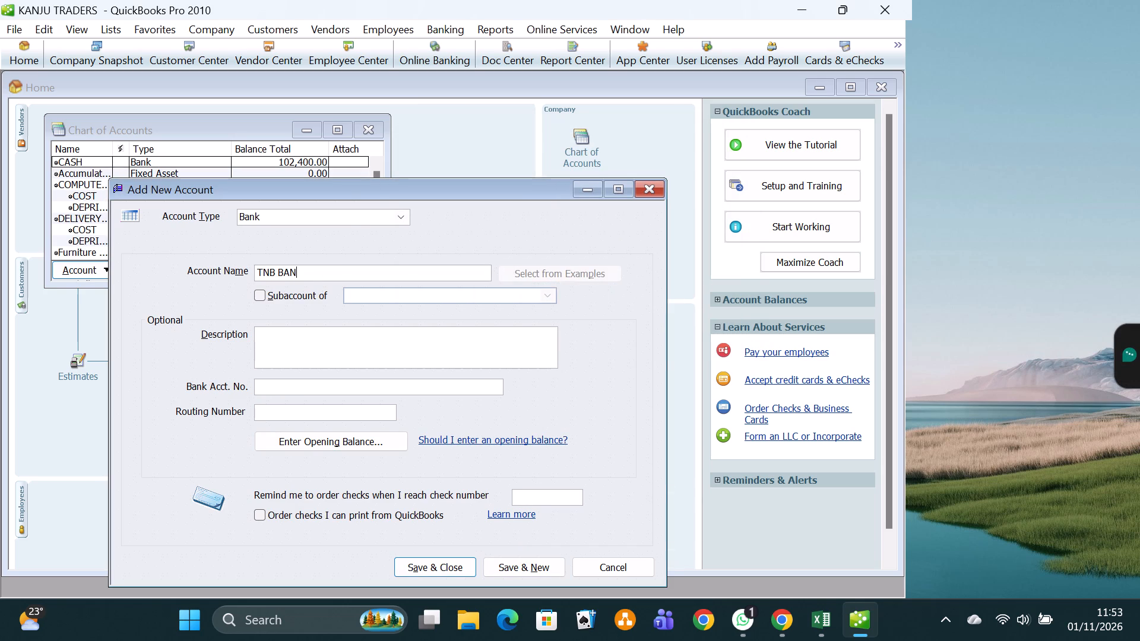
pyautogui.click(319, 439)
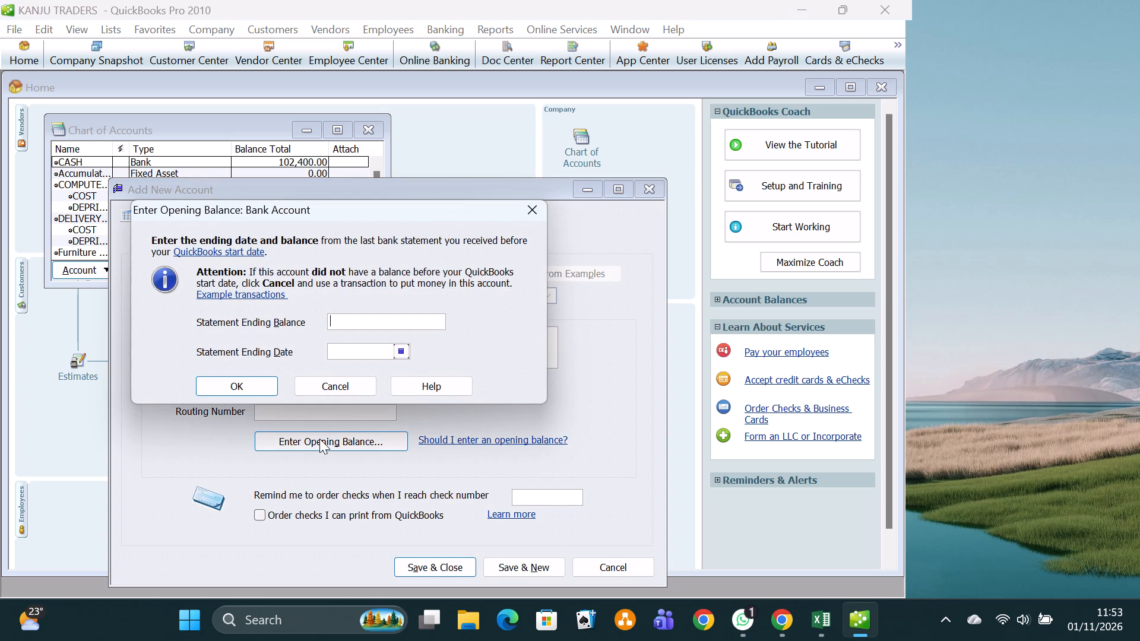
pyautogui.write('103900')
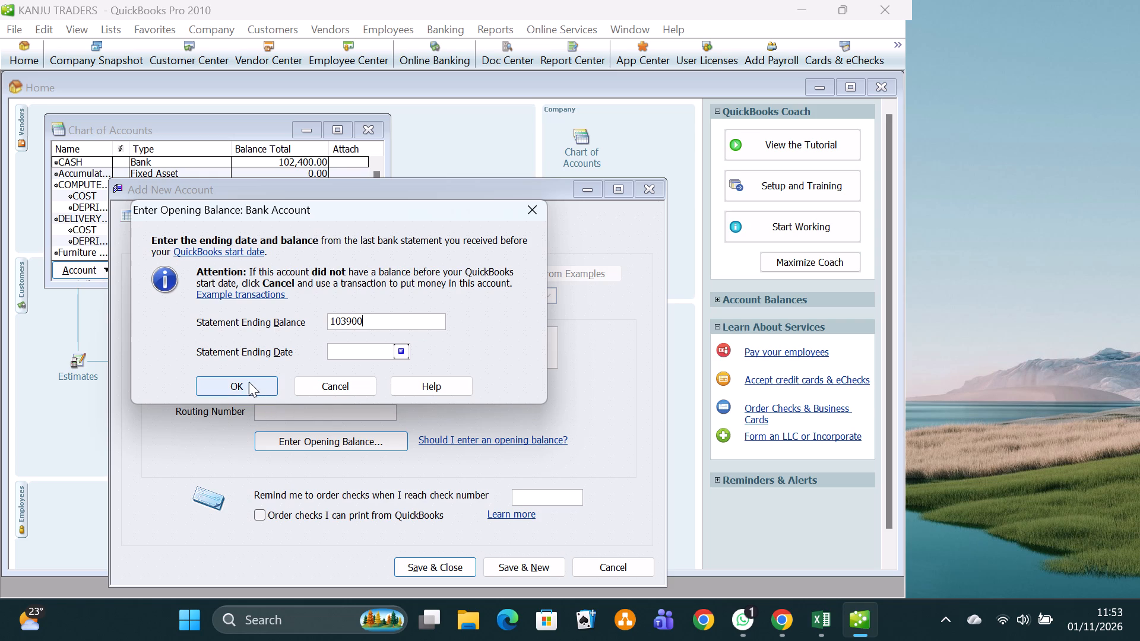
pyautogui.click(347, 351)
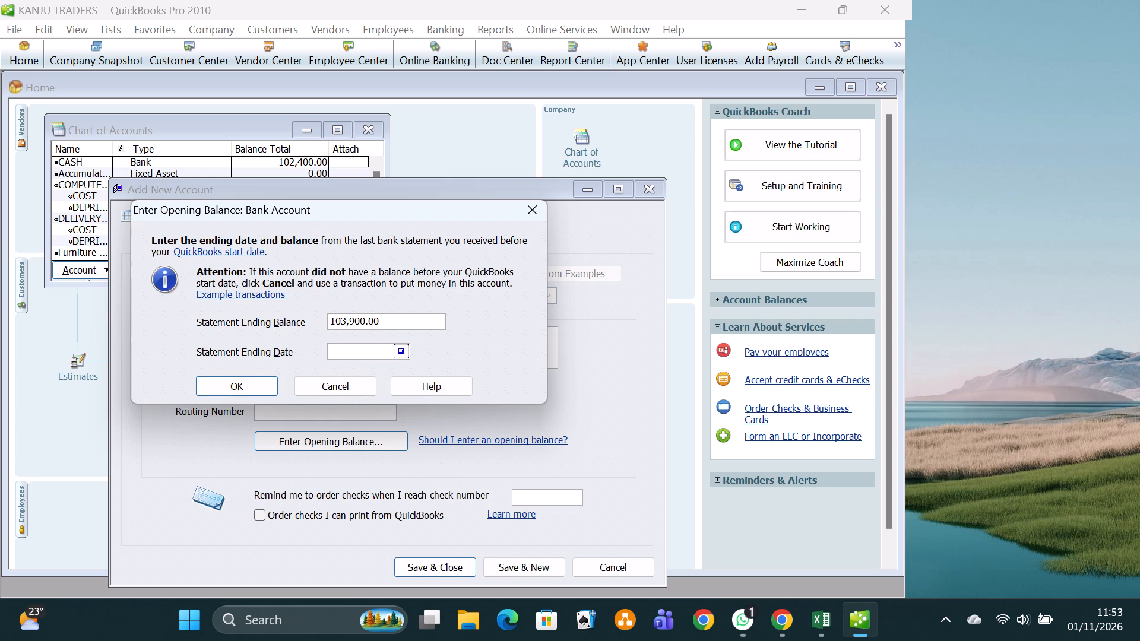
pyautogui.hotkey('ctrl', 'v')
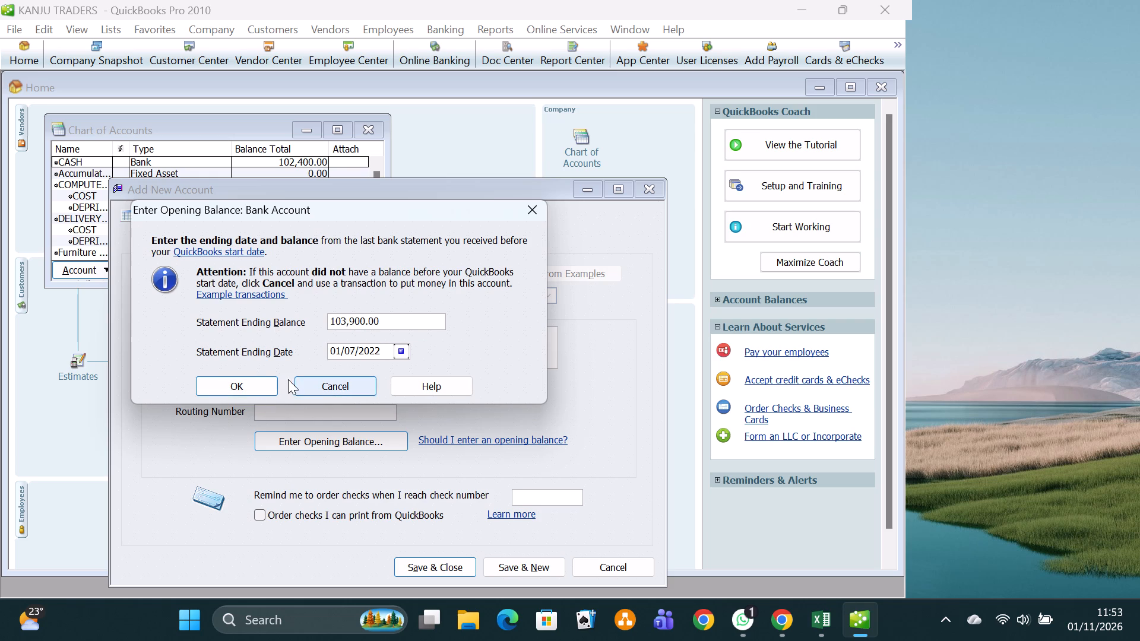
pyautogui.click(254, 383)
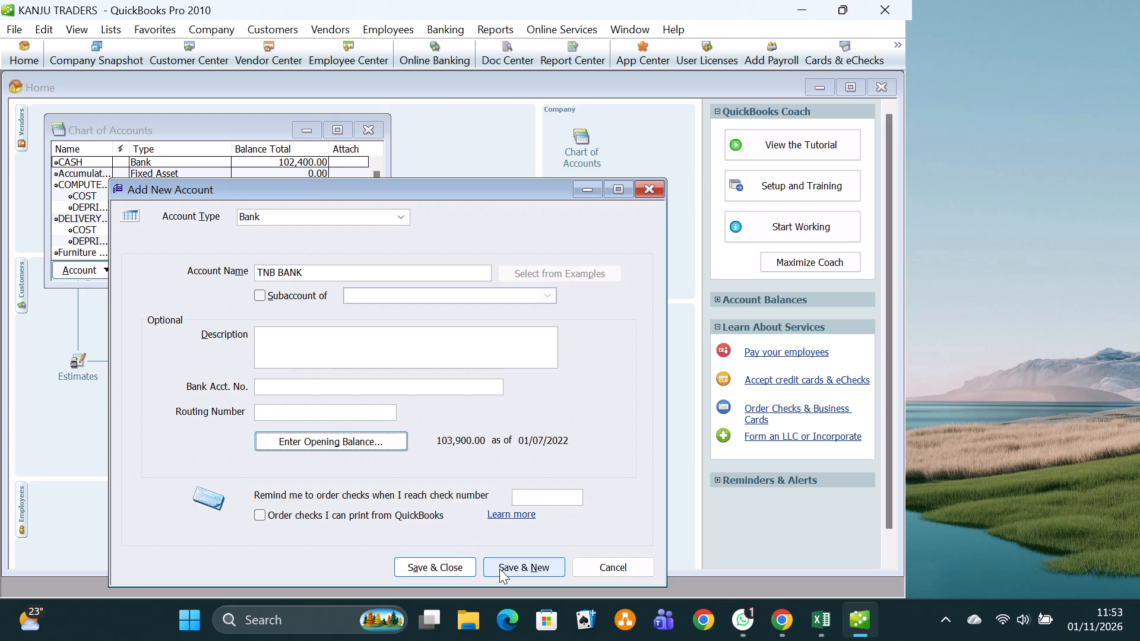
# Save the TNB BANK account without starting another new one, and dismiss the offer to set up online services.
pyautogui.click(439, 564)
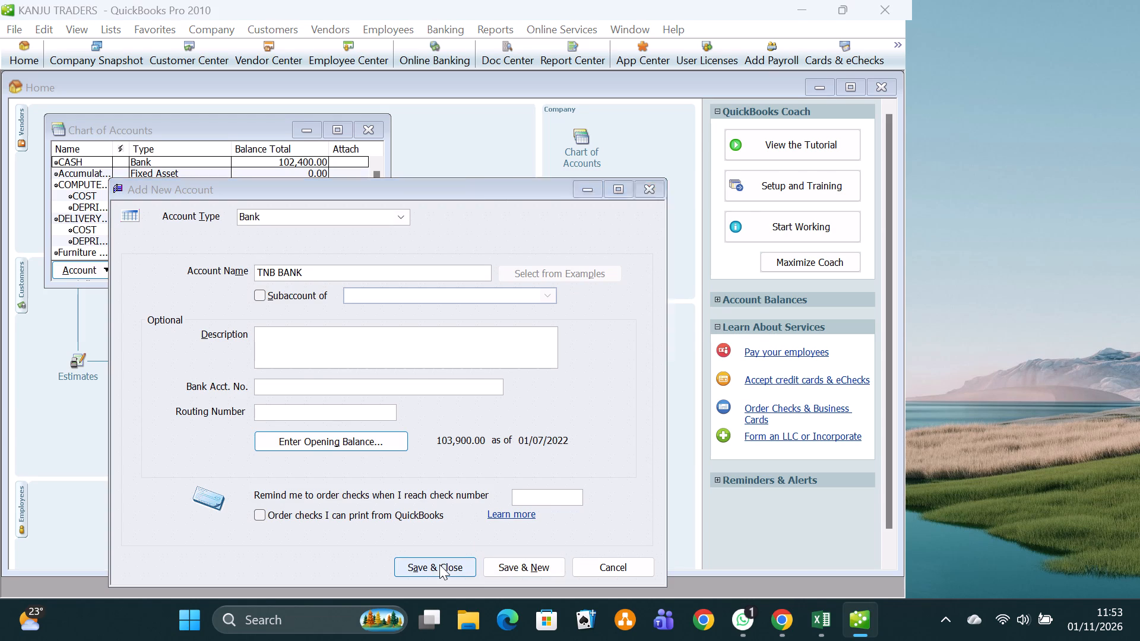
pyautogui.click(541, 291)
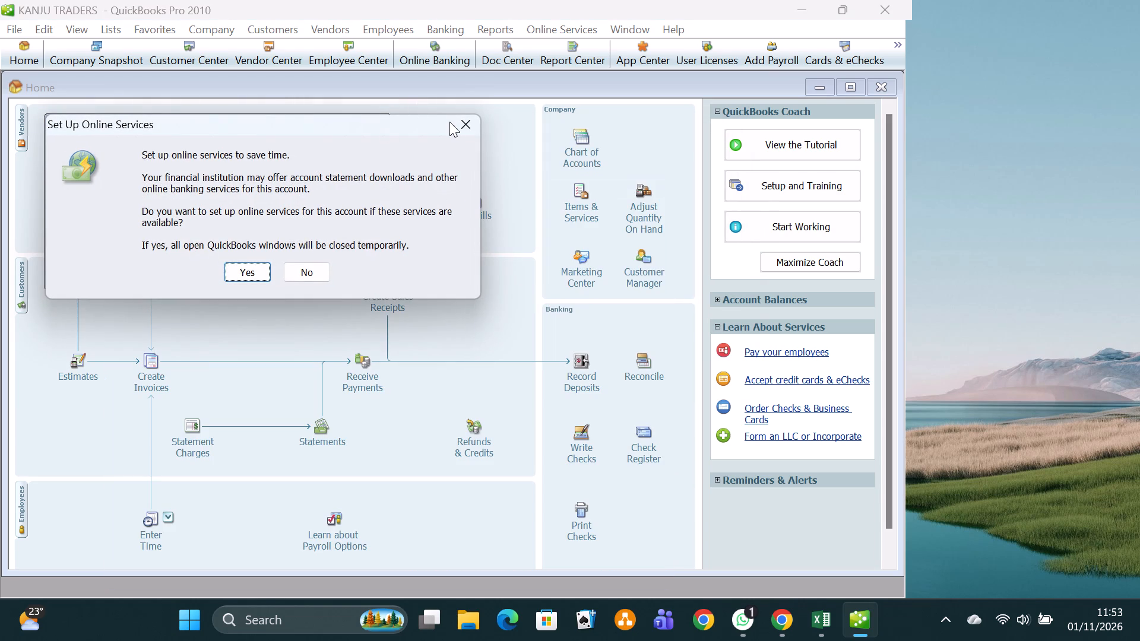
pyautogui.click(465, 122)
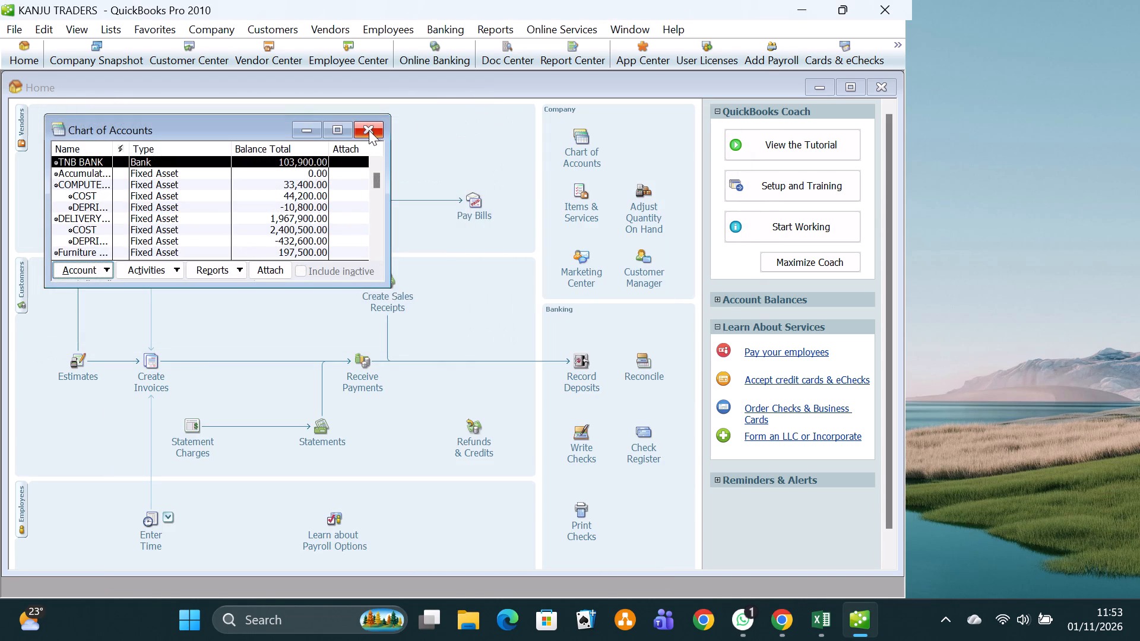
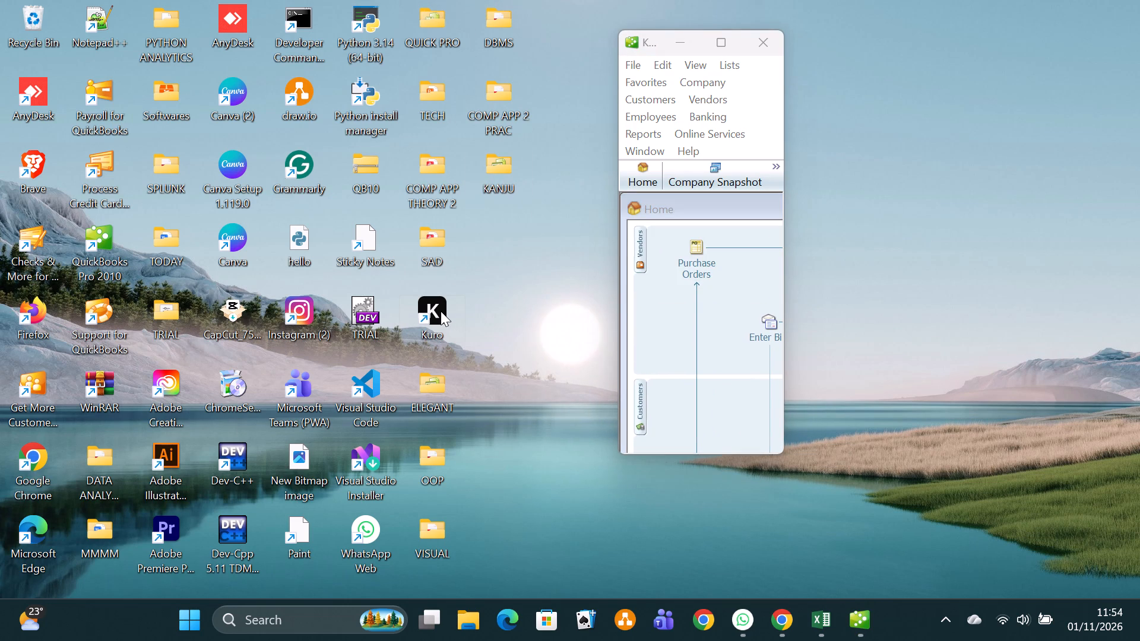
# Launch the Kuro application from the desktop.
pyautogui.doubleClick(441, 311)
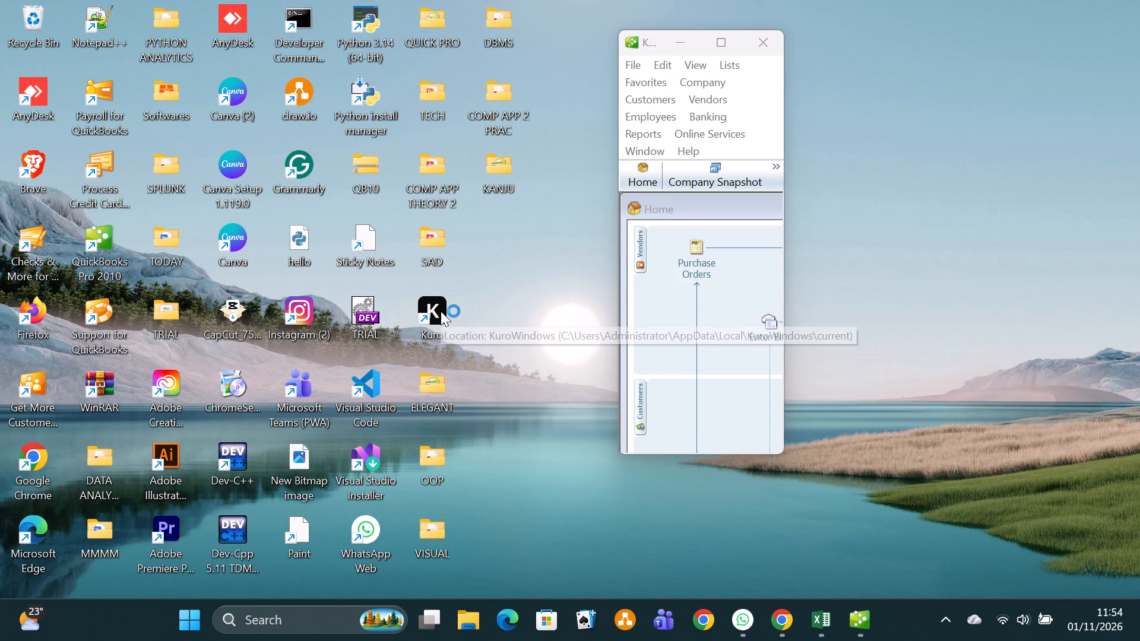
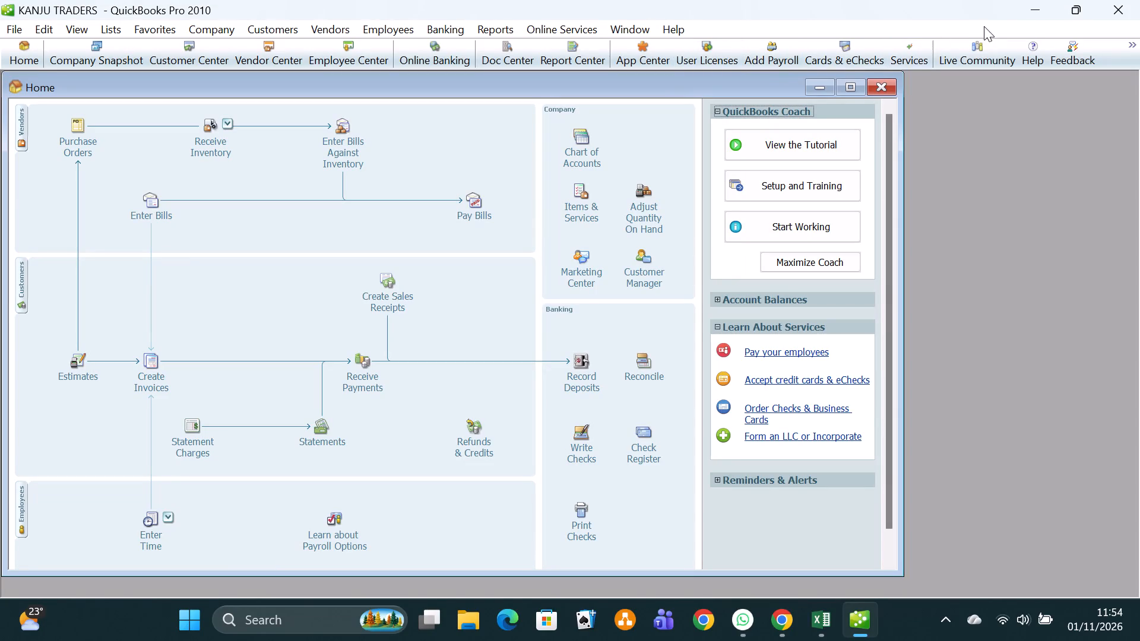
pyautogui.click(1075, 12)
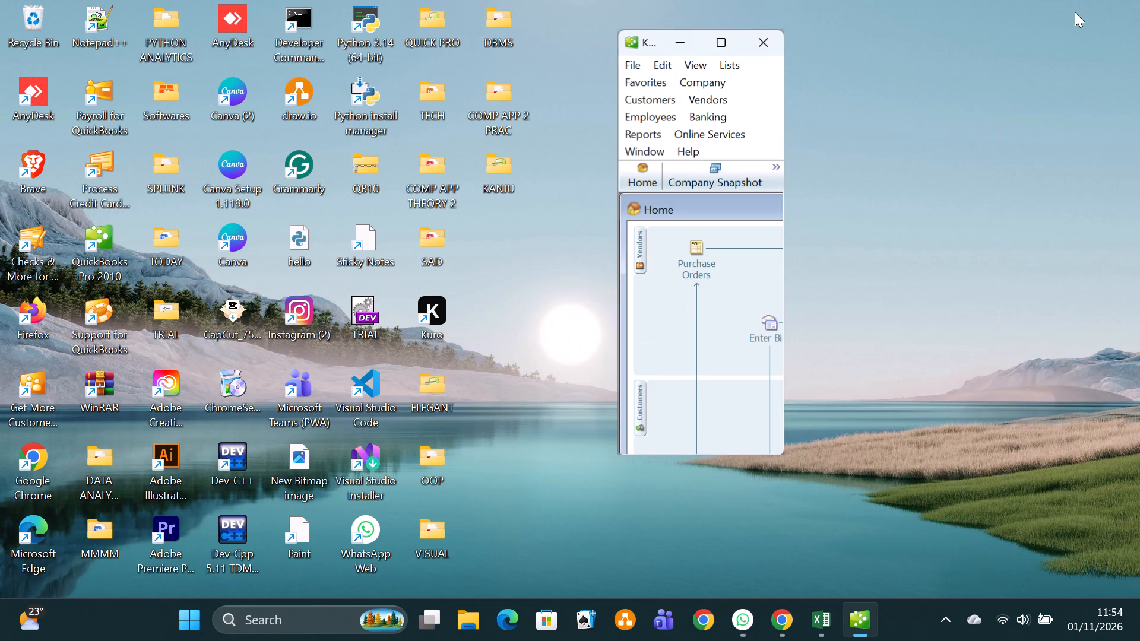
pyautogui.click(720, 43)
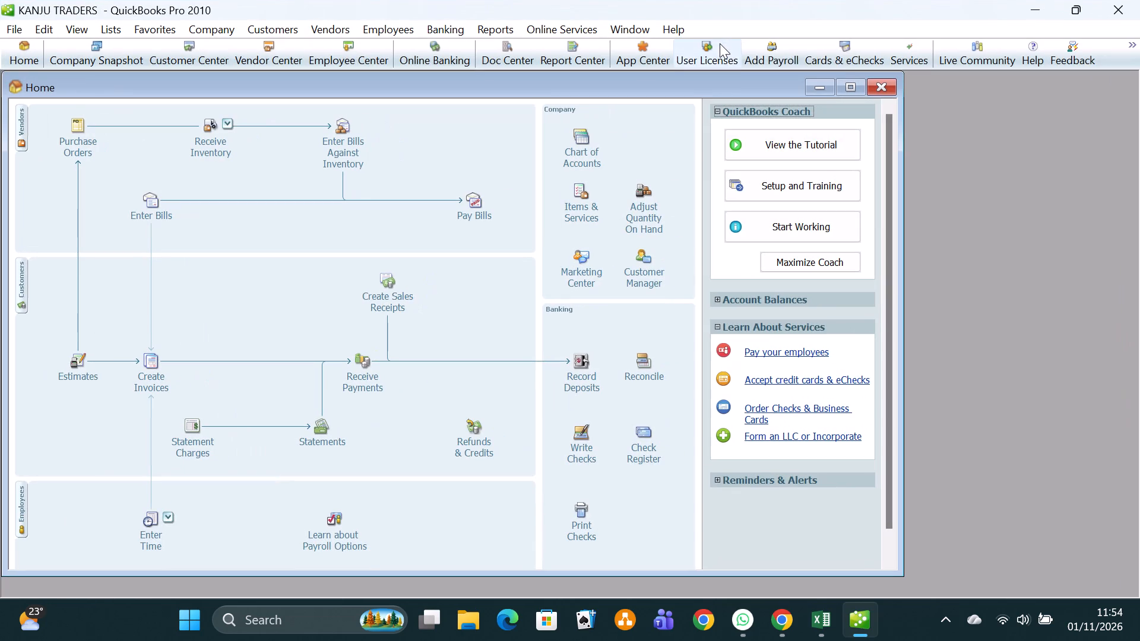
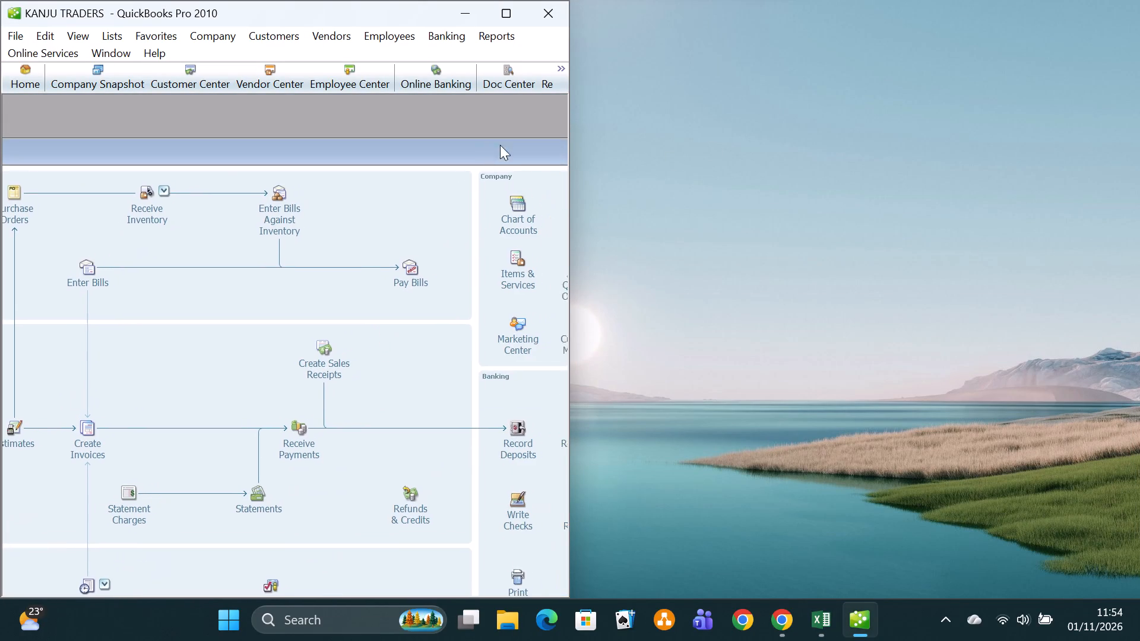
# Align the Home page in view and snap the KANJU TRADERS window to the wider side of the uneven two-column layout, leaving the other side unfilled.
pyautogui.moveTo(500, 145); pyautogui.dragTo(524, 110)
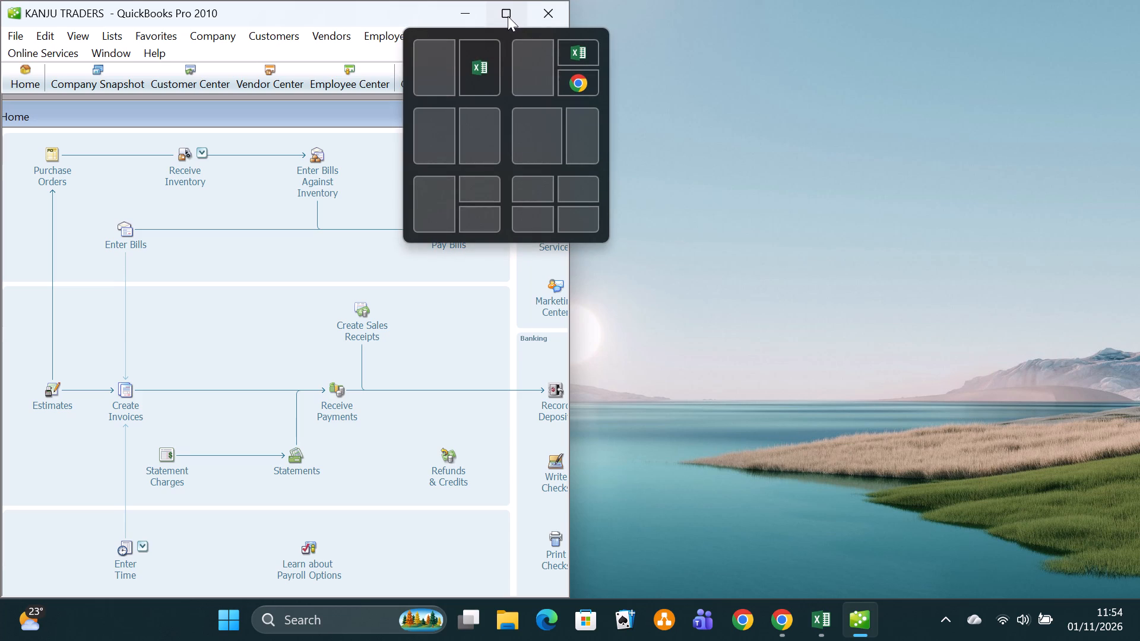
pyautogui.click(546, 122)
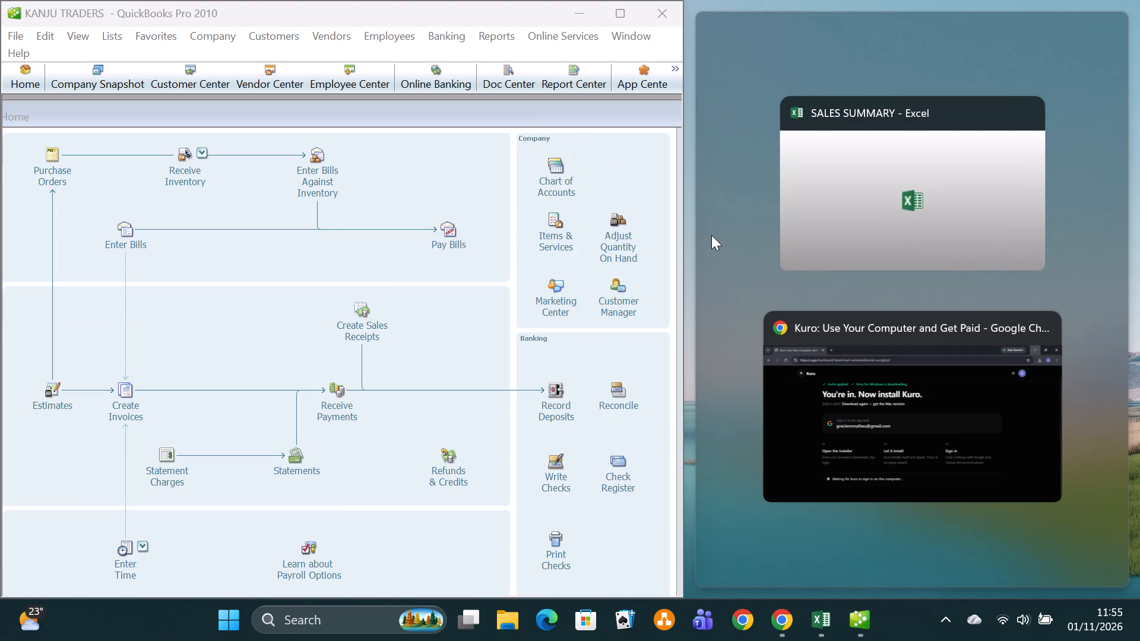
pyautogui.moveTo(679, 240); pyautogui.dragTo(672, 243)
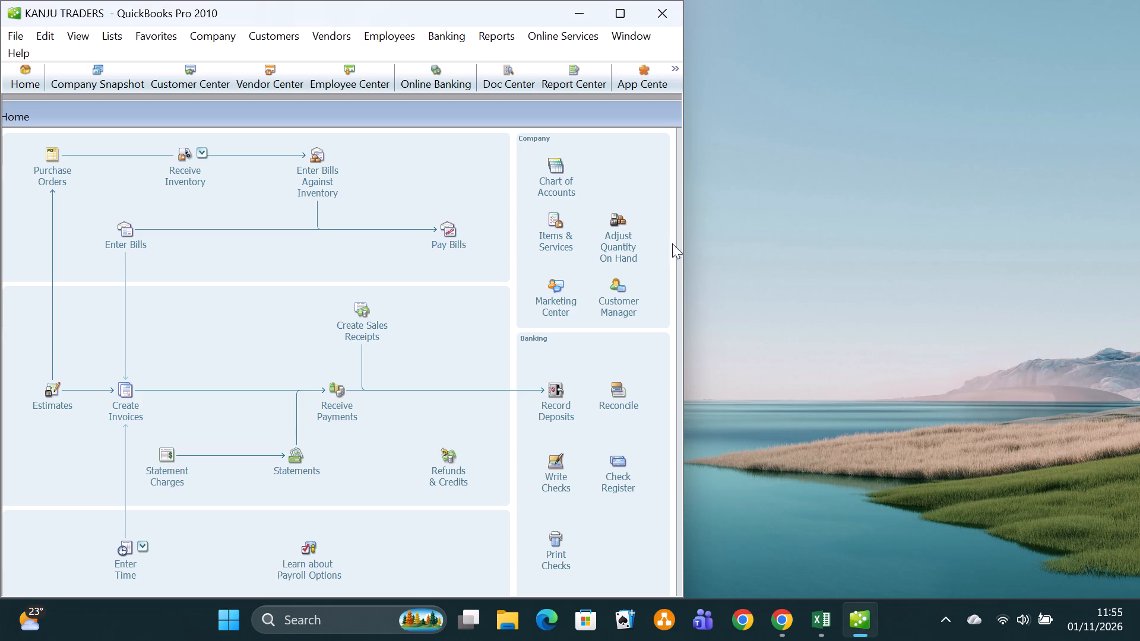
# Maximize the company window and expand the account balances on the home page to review the bank accounts.
pyautogui.moveTo(672, 243); pyautogui.dragTo(675, 218)
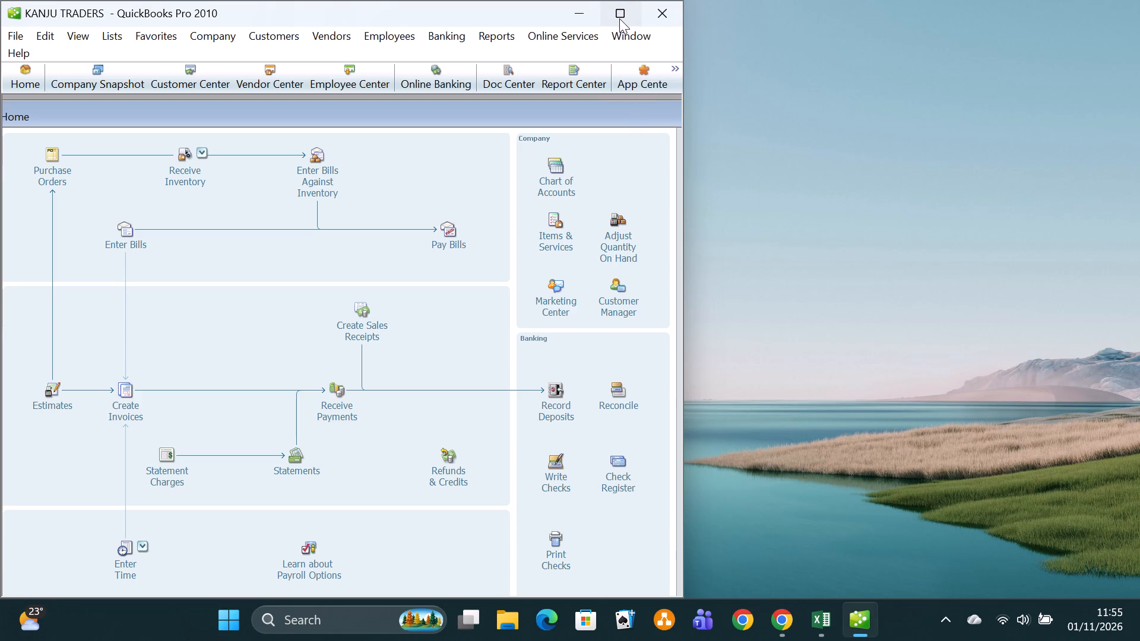
pyautogui.click(621, 17)
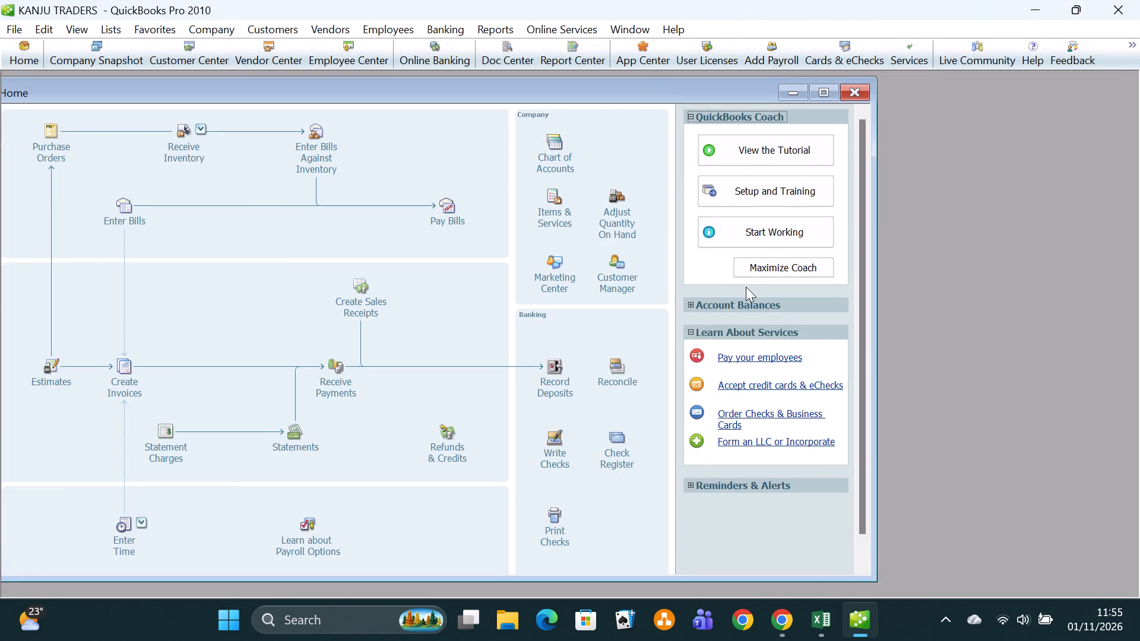
pyautogui.click(687, 303)
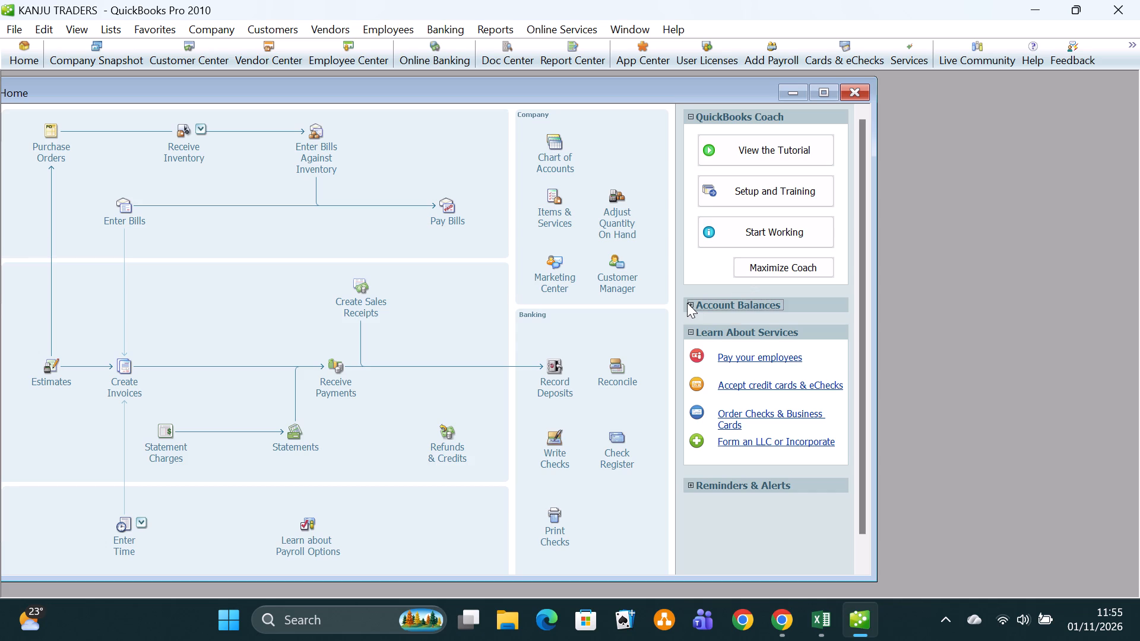
pyautogui.click(691, 303)
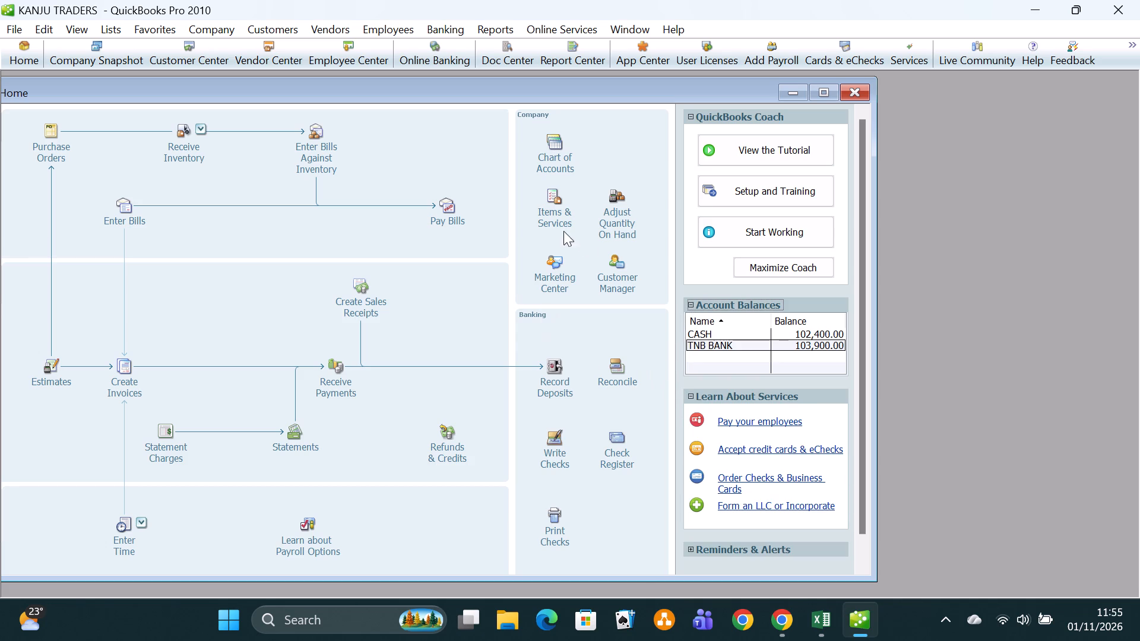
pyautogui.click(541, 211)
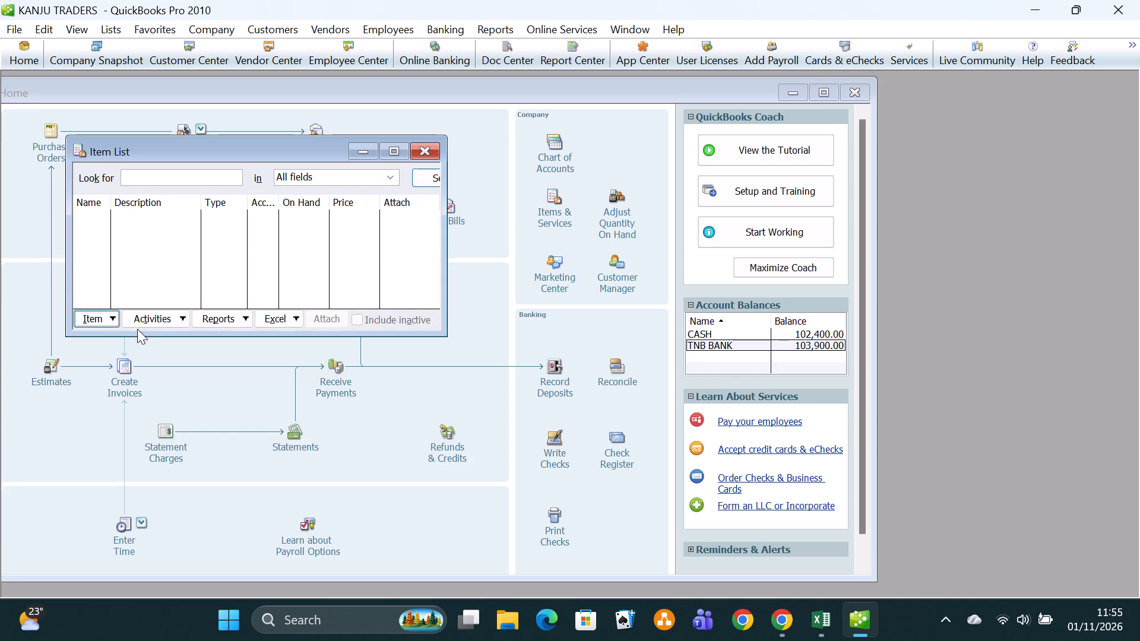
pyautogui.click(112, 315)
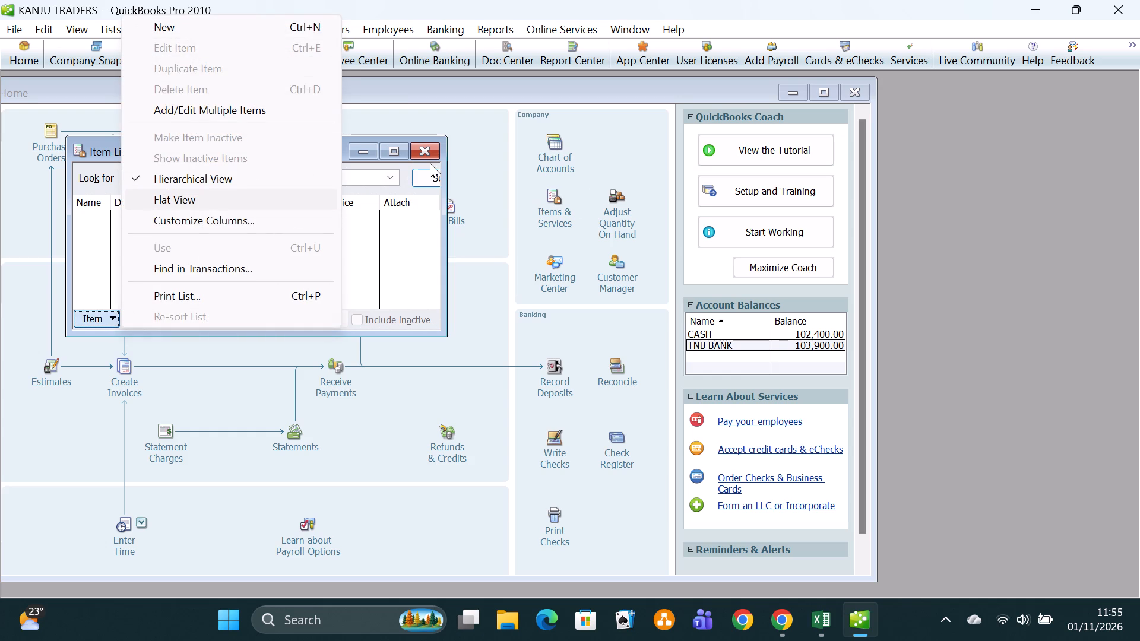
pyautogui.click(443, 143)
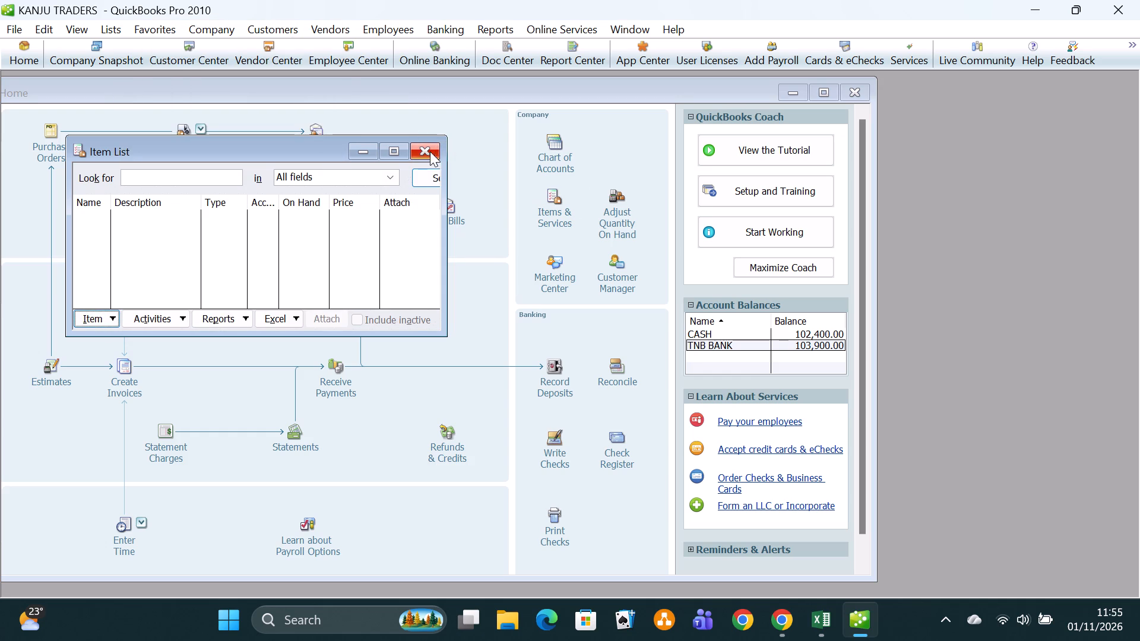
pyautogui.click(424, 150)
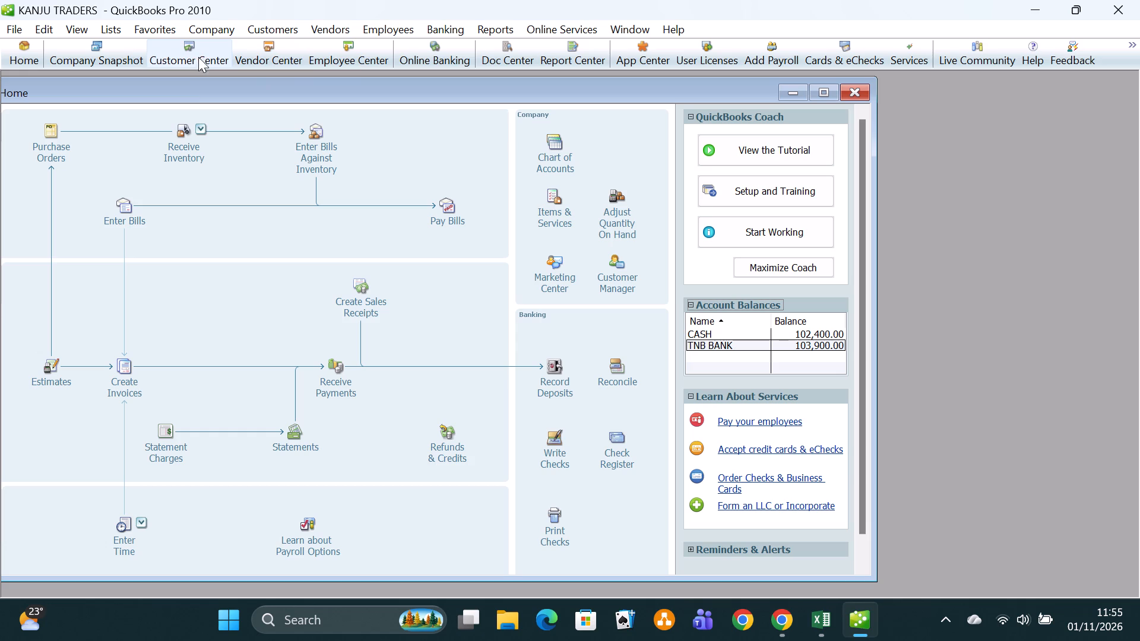
# Start a new customer named UZURI KITCHENS with an opening balance of 100,600.
pyautogui.click(189, 50)
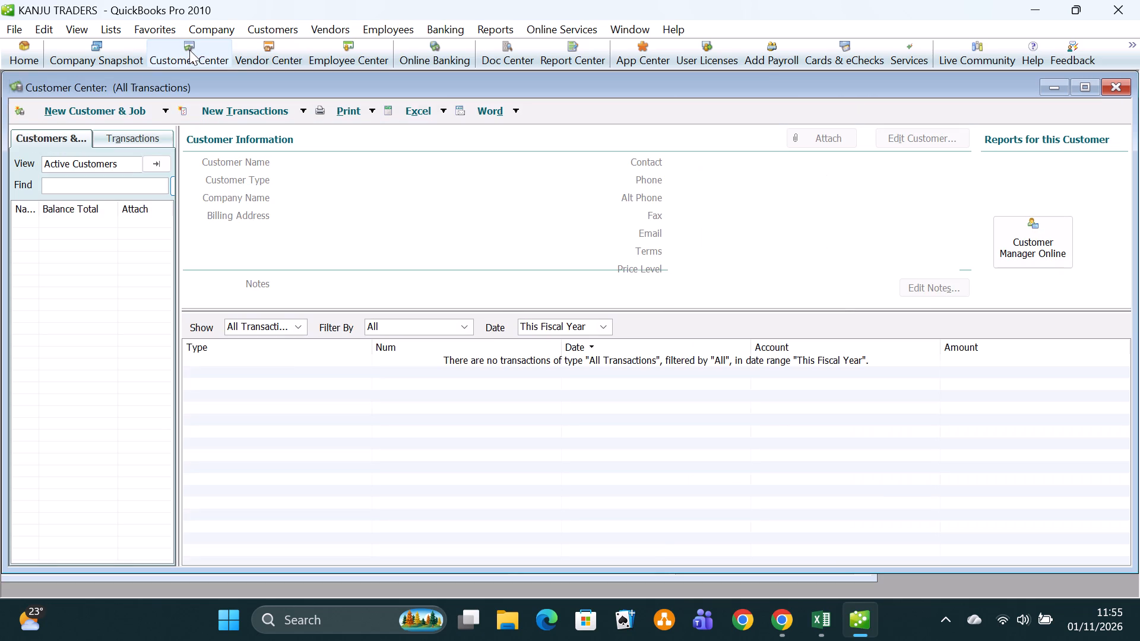
pyautogui.click(69, 107)
pyautogui.click(68, 131)
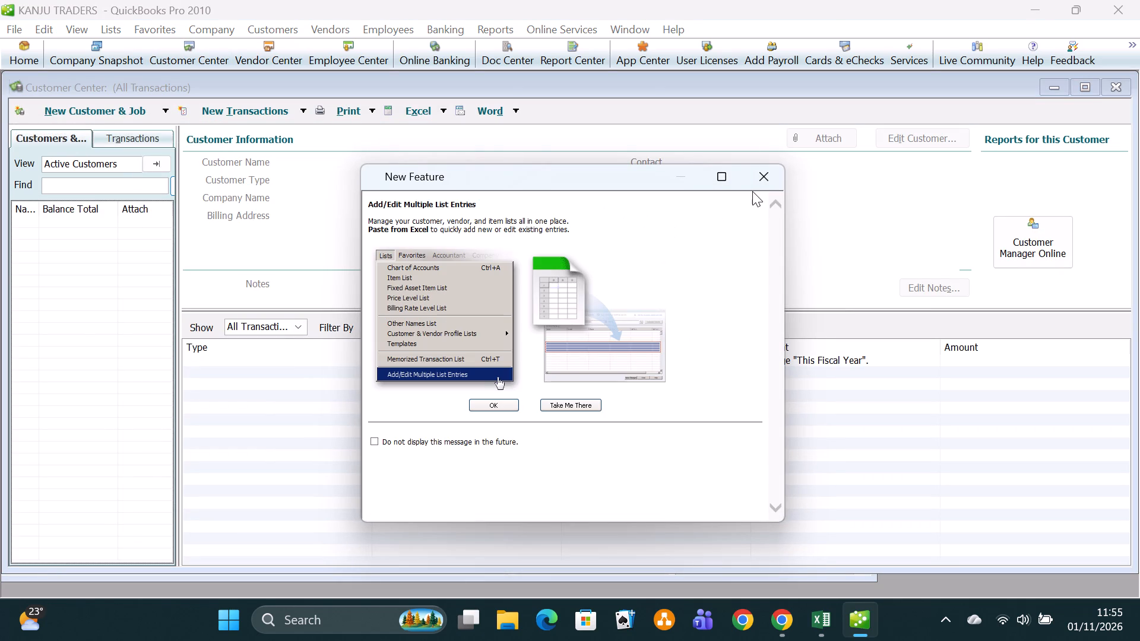
pyautogui.click(761, 177)
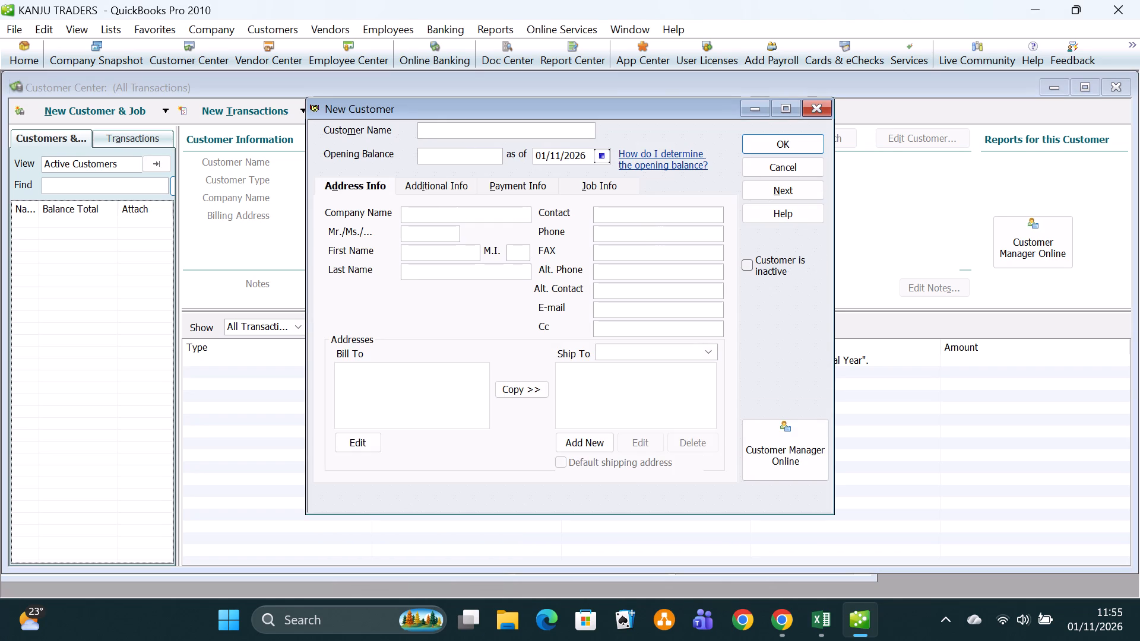
pyautogui.write('UZURI KITCHENS')
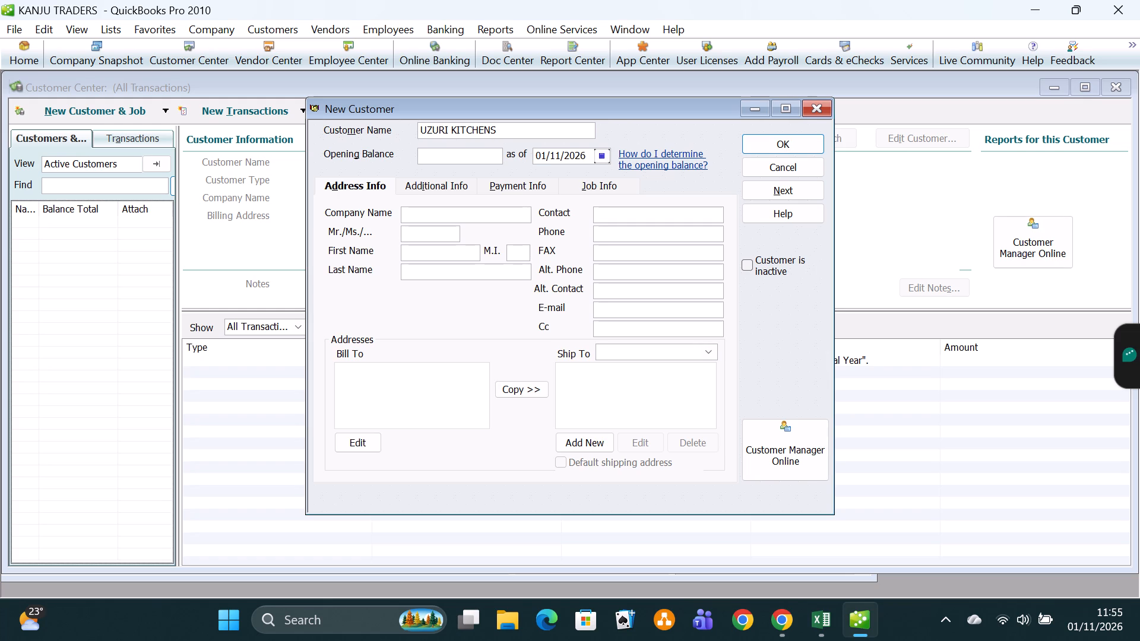
pyautogui.click(471, 154)
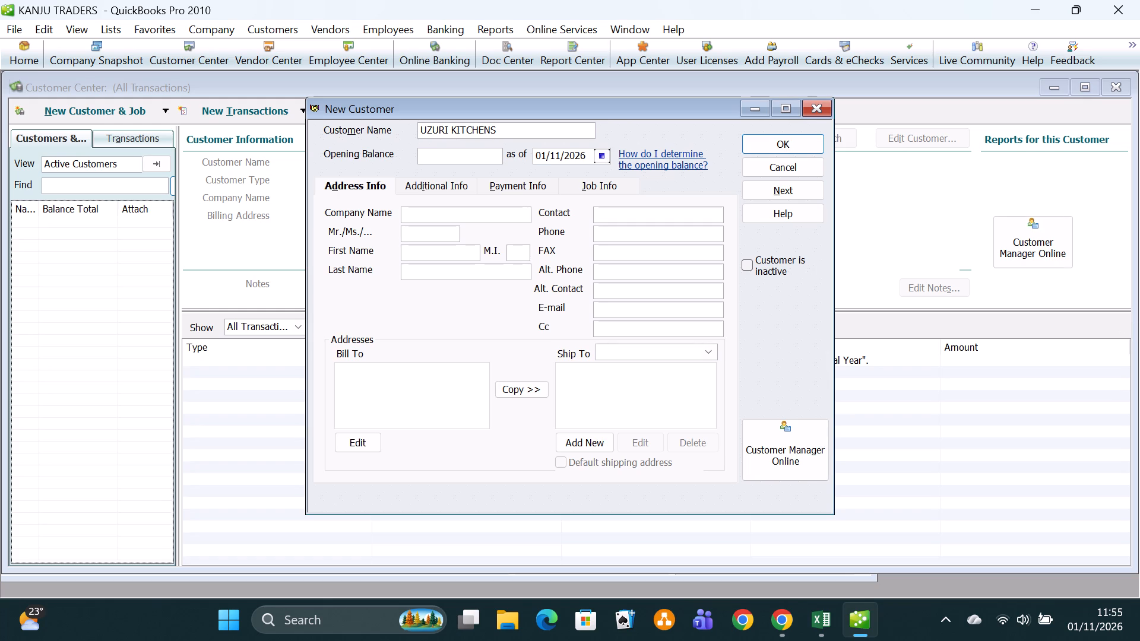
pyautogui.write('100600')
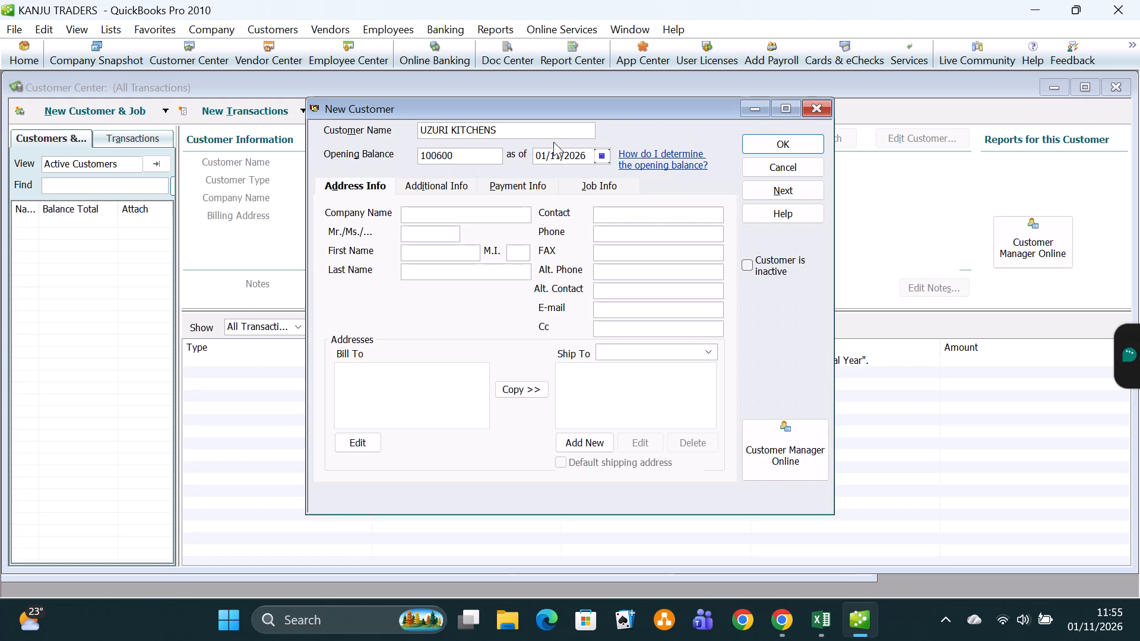
# Date the UZURI KITCHENS opening balance 01/07/2022 and save the customer, continuing with another new customer.
pyautogui.click(590, 153)
pyautogui.hotkey('ctrl', 'v')
pyautogui.press('BackSpace')
pyautogui.press('BackSpace')
pyautogui.press('BackSpace')
pyautogui.press('BackSpace')
pyautogui.press('BackSpace')
pyautogui.press('BackSpace')
pyautogui.press('BackSpace')
pyautogui.press('BackSpace')
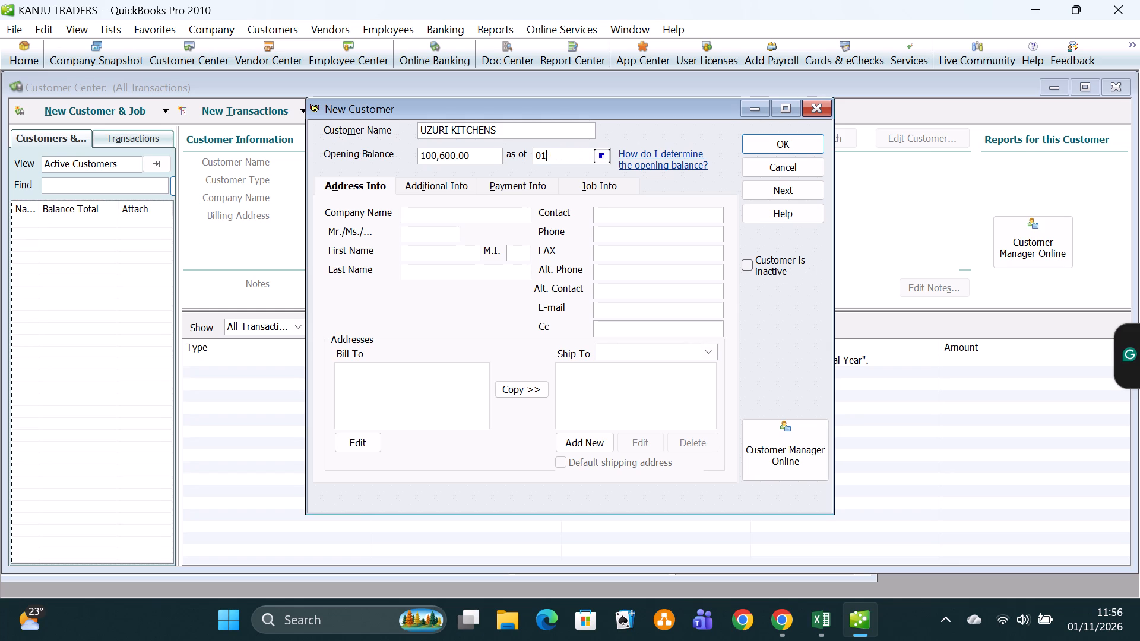
pyautogui.press('BackSpace')
pyautogui.press('BackSpace')
pyautogui.click(590, 153)
pyautogui.hotkey('ctrl', 'v')
pyautogui.click(747, 193)
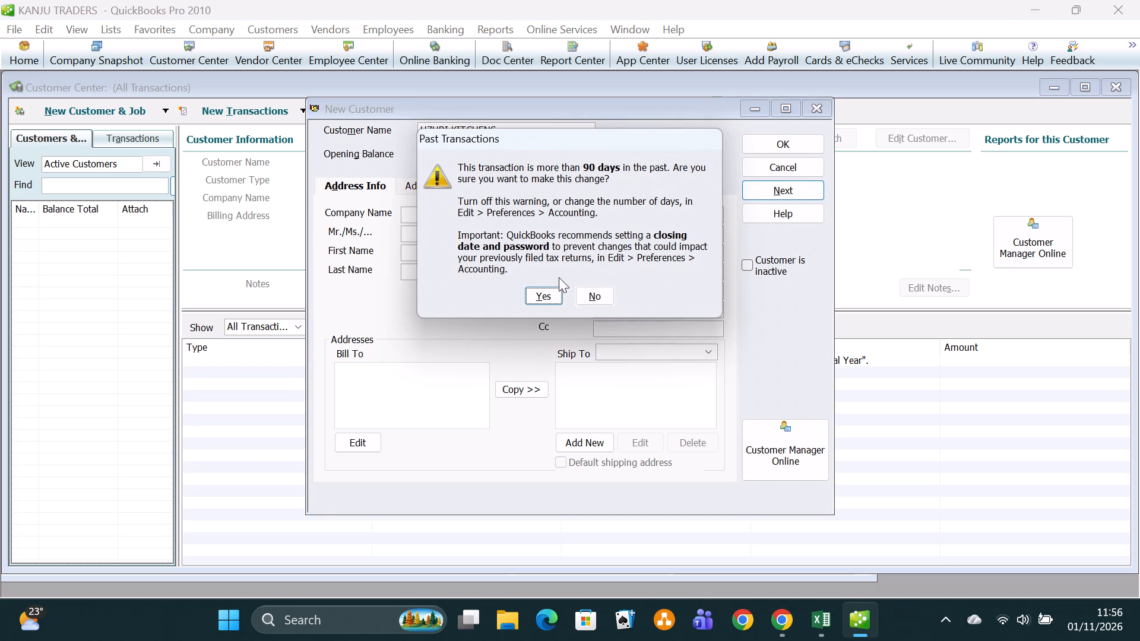
pyautogui.click(543, 297)
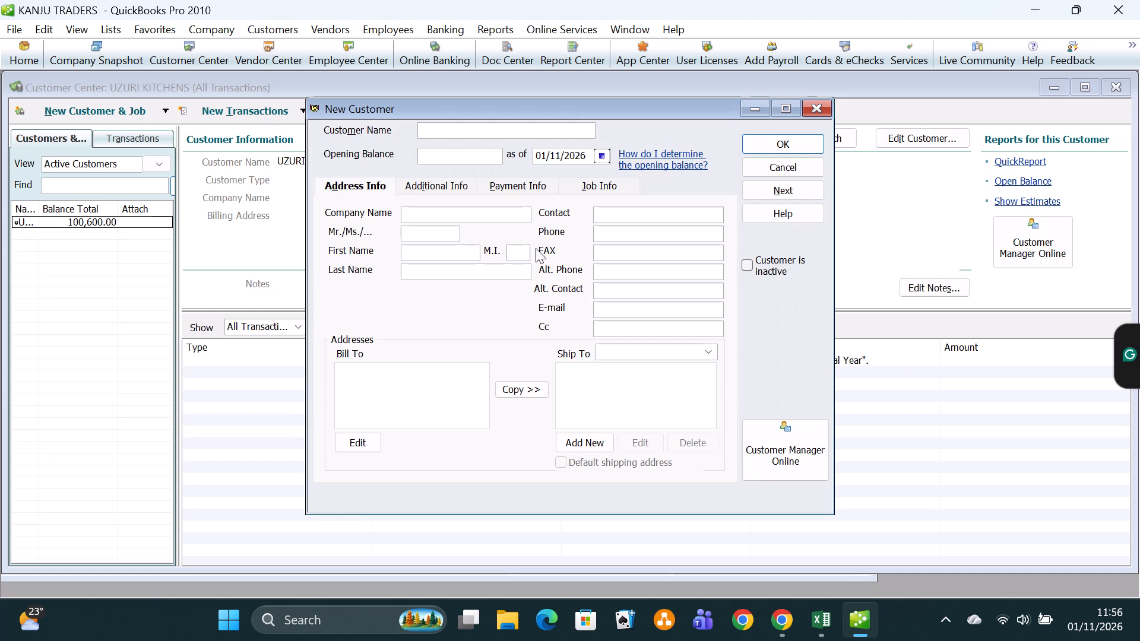
# Name the new customer HOME APPLIANCES and give it an opening balance of 340,200.
pyautogui.write('HOME APPLIANCES')
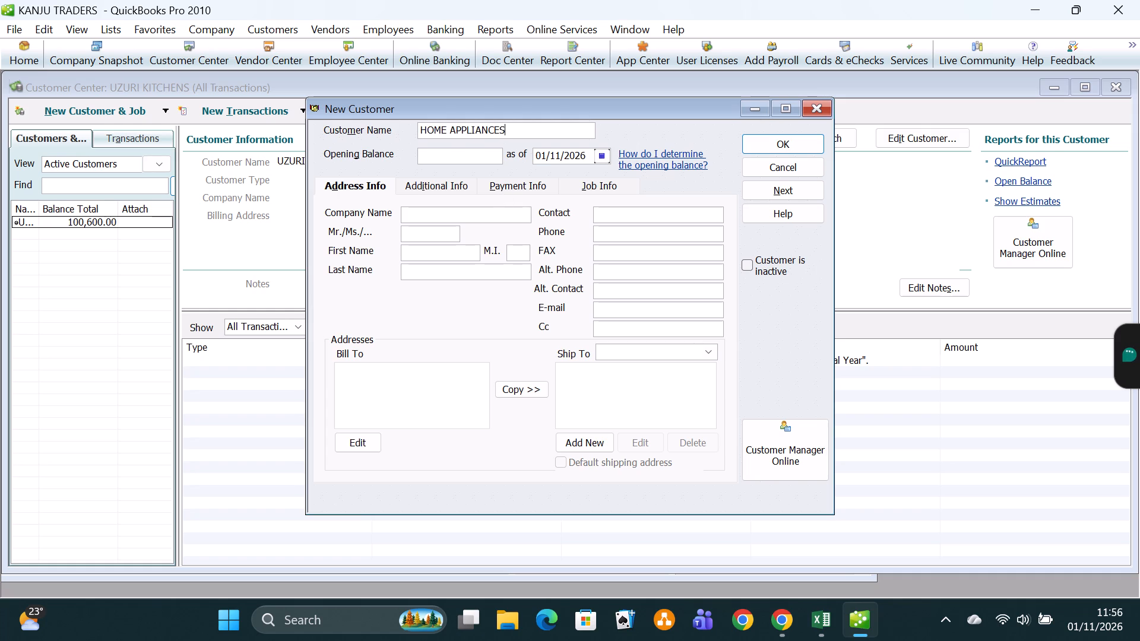
pyautogui.click(455, 154)
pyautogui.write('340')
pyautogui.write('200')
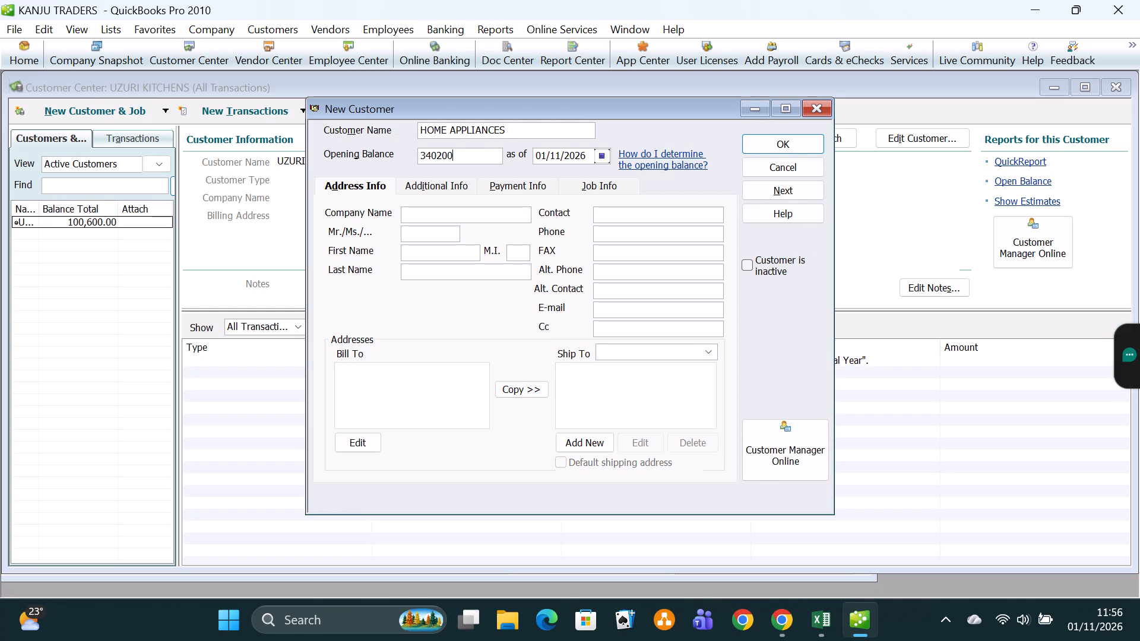
# Date the HOME APPLIANCES opening balance 01/07/2022, save the customer and close the new customer form.
pyautogui.click(587, 150)
pyautogui.press('BackSpace')
pyautogui.press('BackSpace')
pyautogui.press('BackSpace')
pyautogui.press('BackSpace')
pyautogui.press('BackSpace')
pyautogui.press('BackSpace')
pyautogui.press('BackSpace')
pyautogui.press('BackSpace')
pyautogui.press('BackSpace')
pyautogui.press('BackSpace')
pyautogui.press('BackSpace')
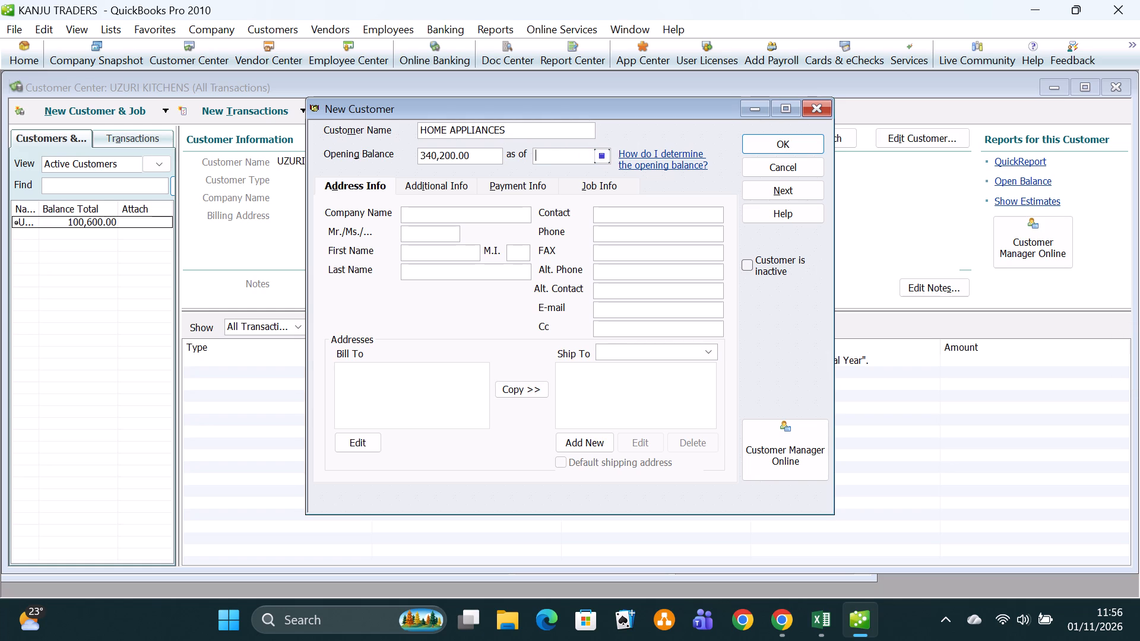
pyautogui.hotkey('ctrl', 'v')
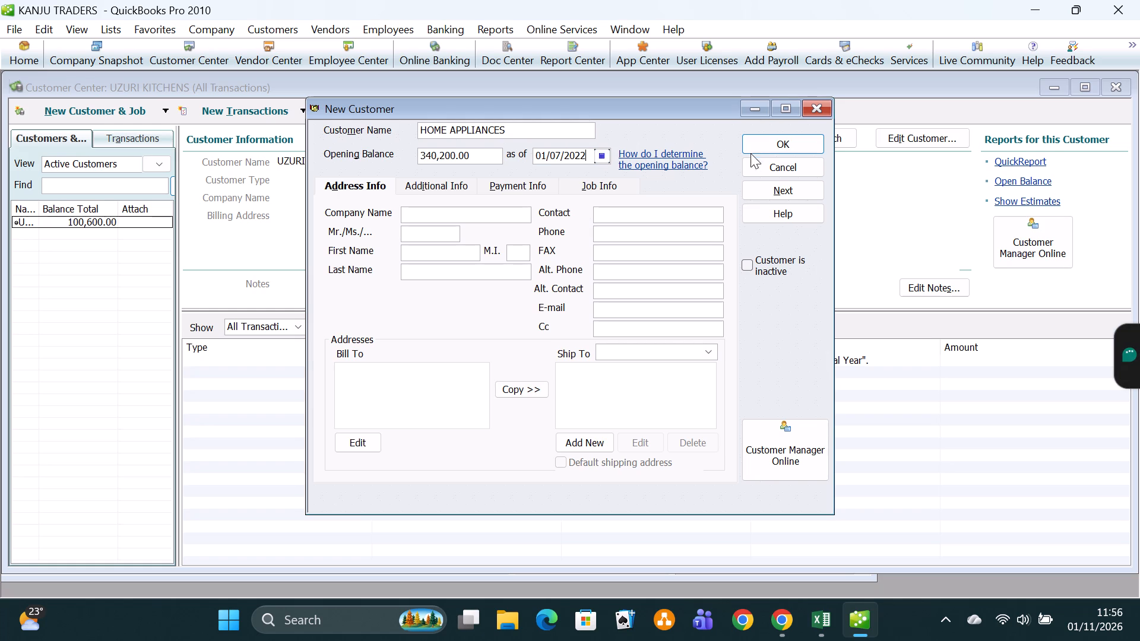
pyautogui.click(766, 141)
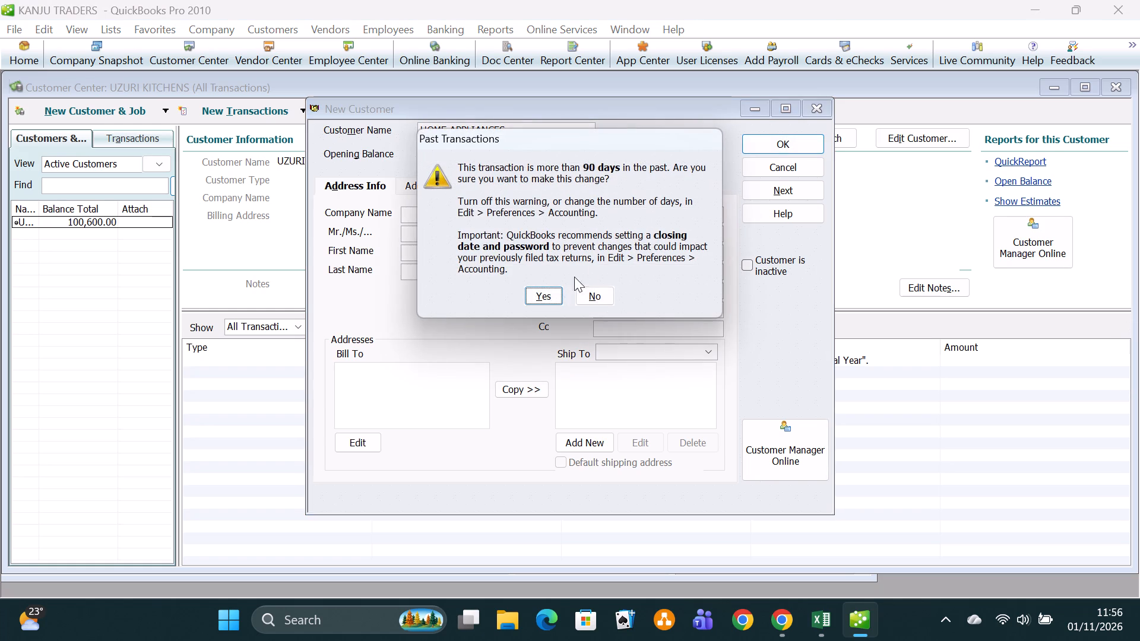
pyautogui.click(544, 290)
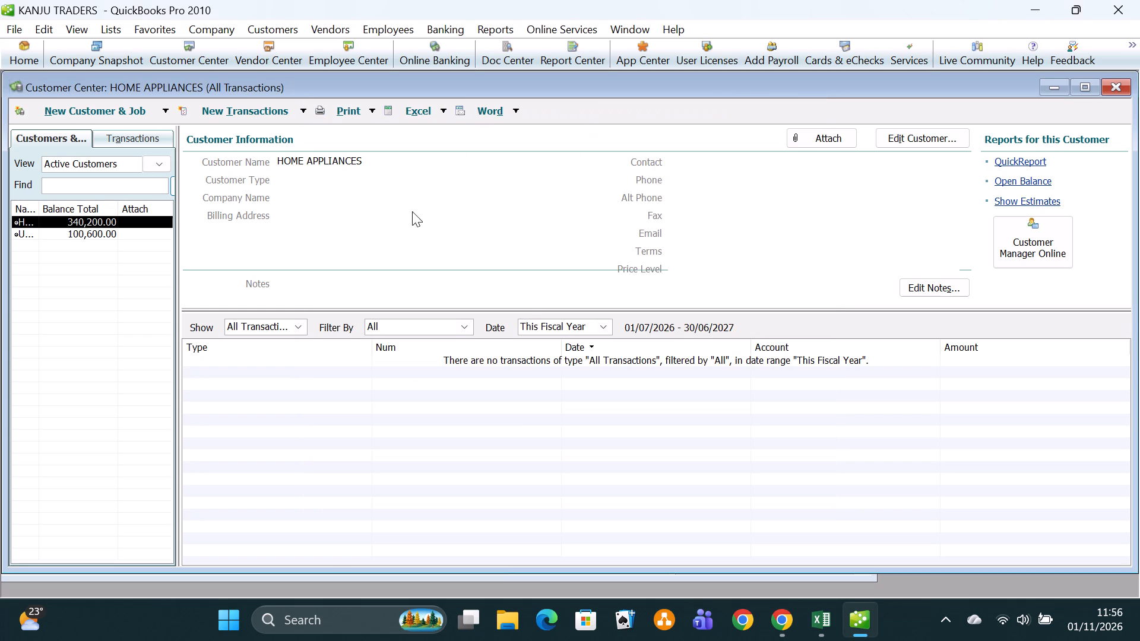
# Start a new vendor named ALUMINIUM MOULDERS with an opening balance of 468,200.
pyautogui.click(264, 53)
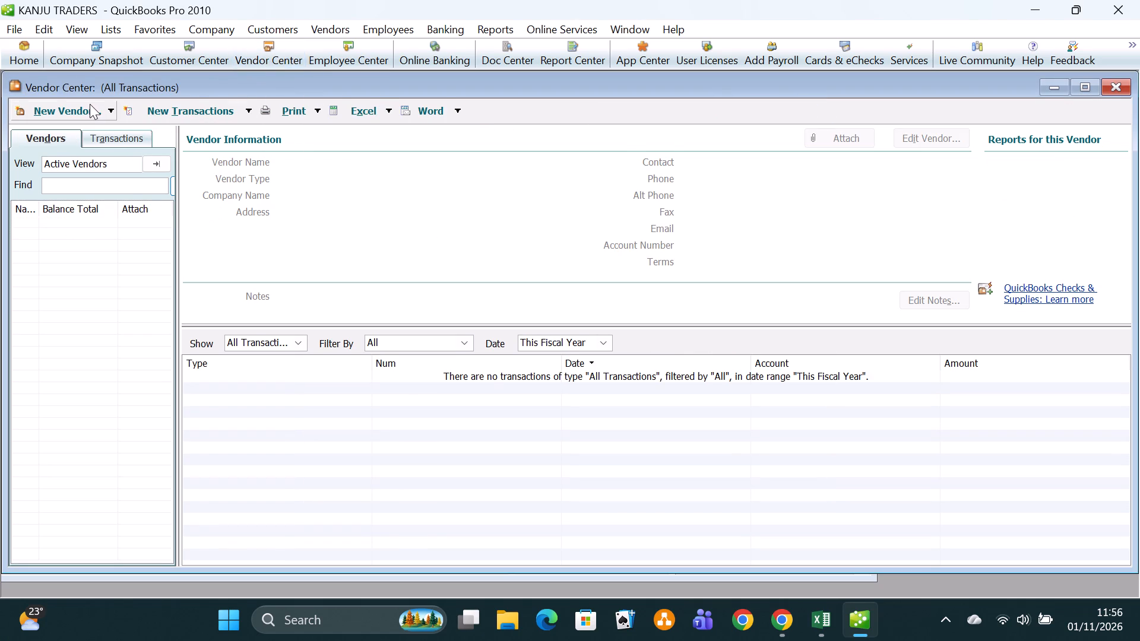
pyautogui.click(90, 104)
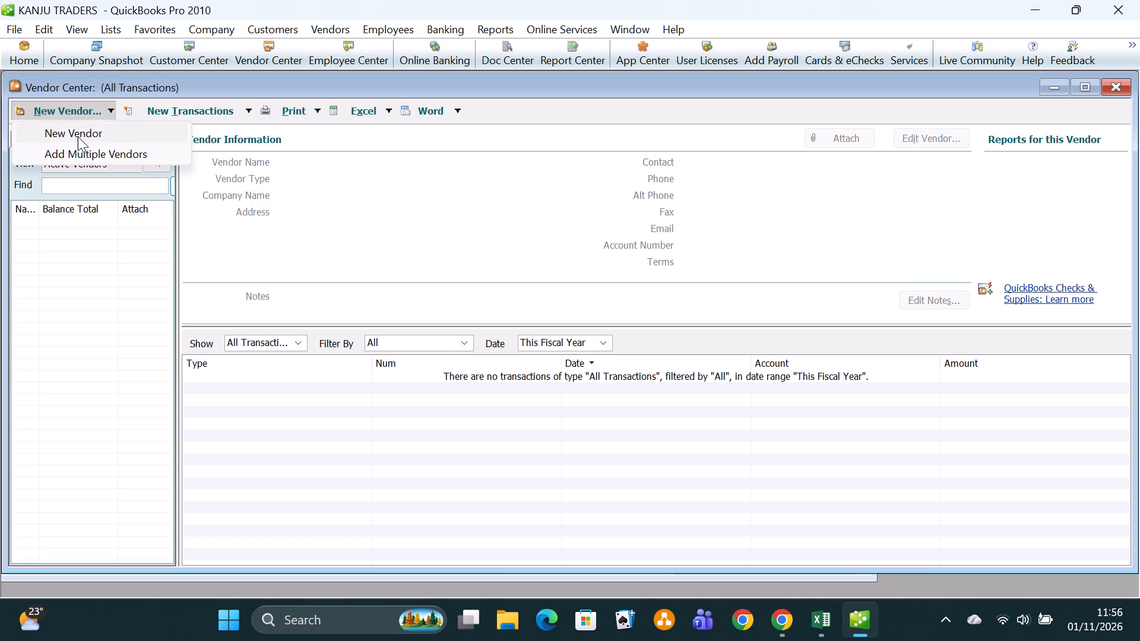
pyautogui.click(78, 131)
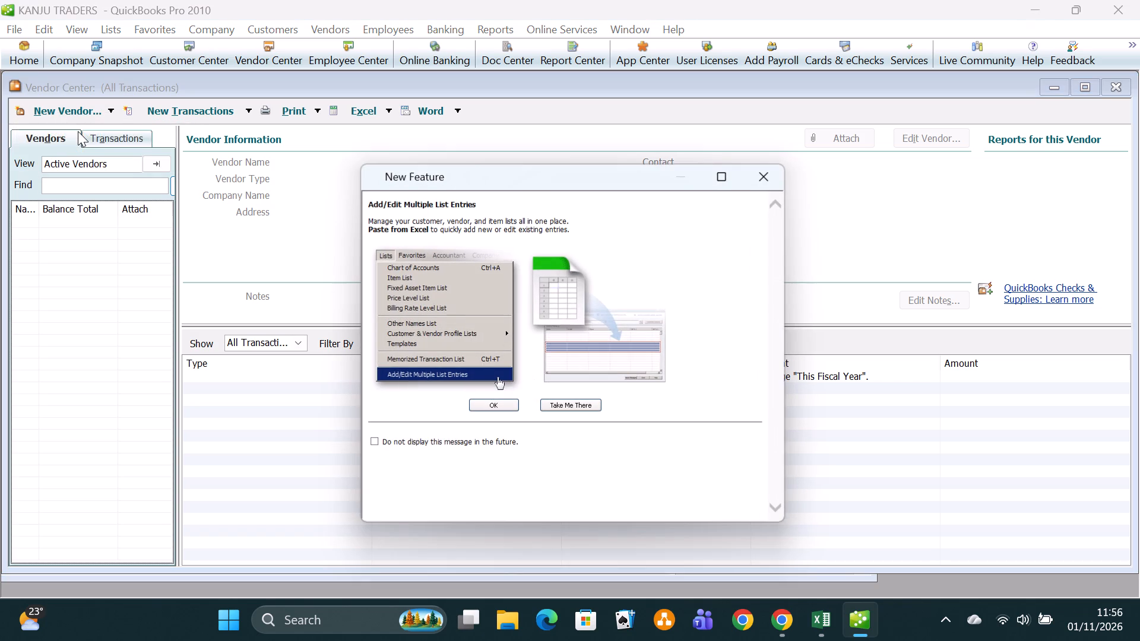
pyautogui.click(764, 174)
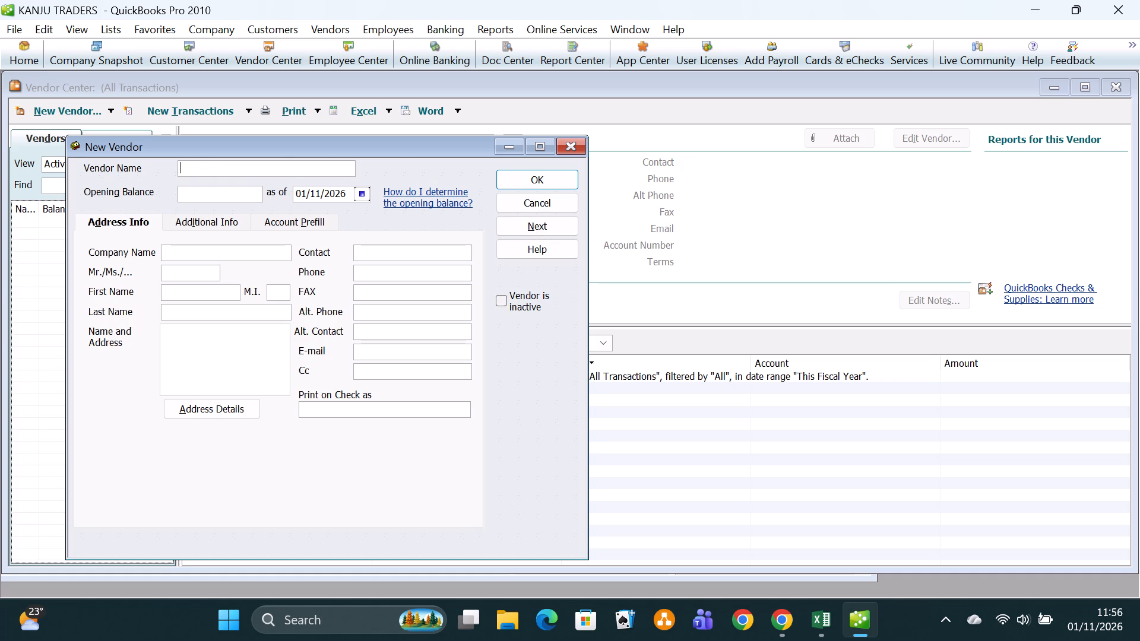
pyautogui.write('ALUMINIUM MOULDERS')
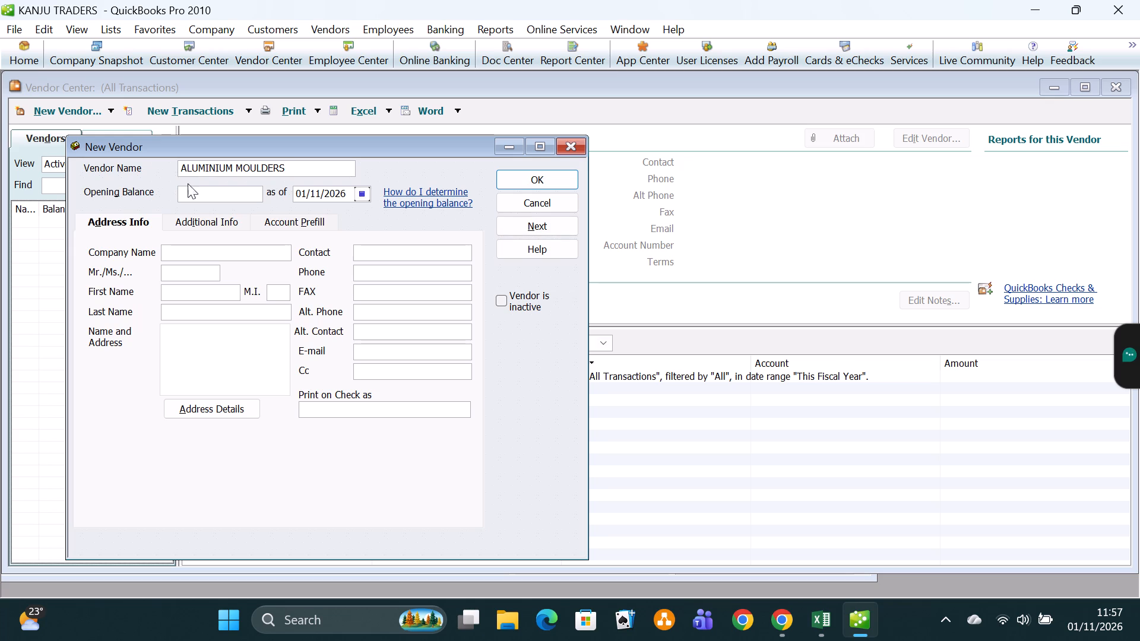
pyautogui.click(196, 192)
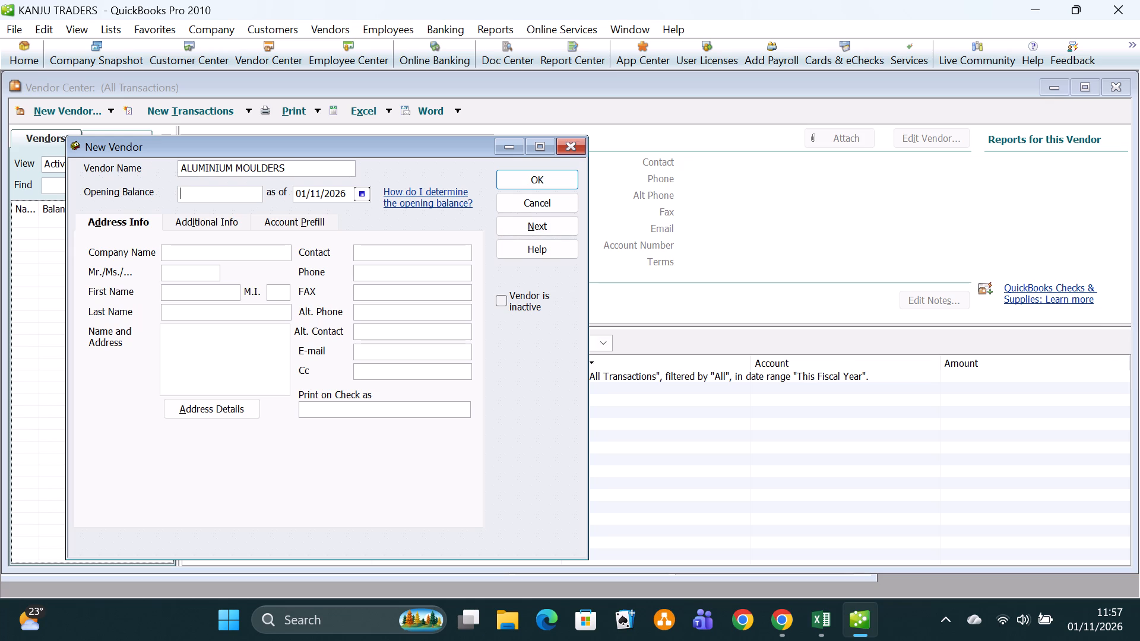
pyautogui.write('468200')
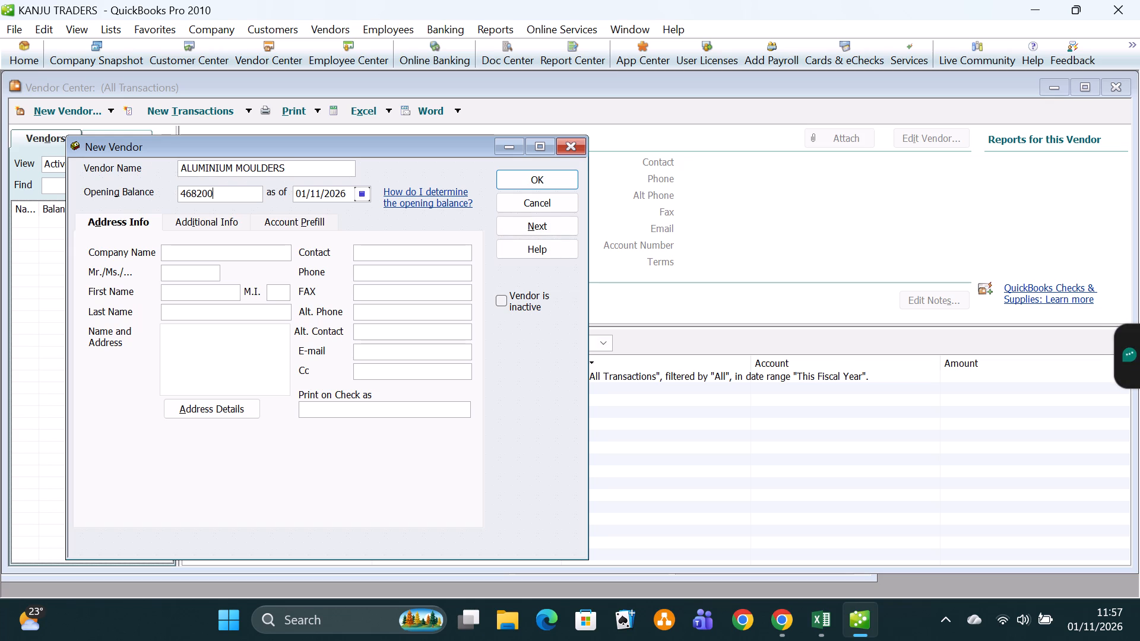
# Date the ALUMINIUM MOULDERS opening balance 01/07/2022 and save the vendor, continuing with another new vendor.
pyautogui.click(347, 192)
pyautogui.press('BackSpace')
pyautogui.press('BackSpace')
pyautogui.press('BackSpace')
pyautogui.press('BackSpace')
pyautogui.press('BackSpace')
pyautogui.press('BackSpace')
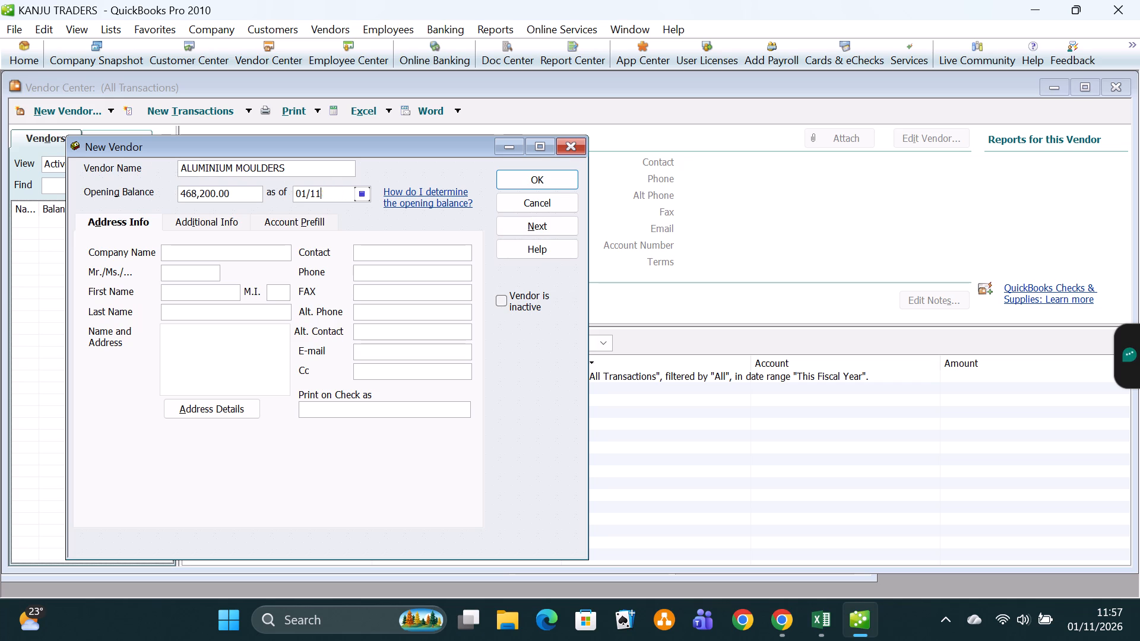
pyautogui.press('BackSpace')
pyautogui.press('BackSpace')
pyautogui.press('BackSpace')
pyautogui.press('BackSpace')
pyautogui.keyDown('ctrl'); pyautogui.click(347, 192); pyautogui.keyUp('ctrl')
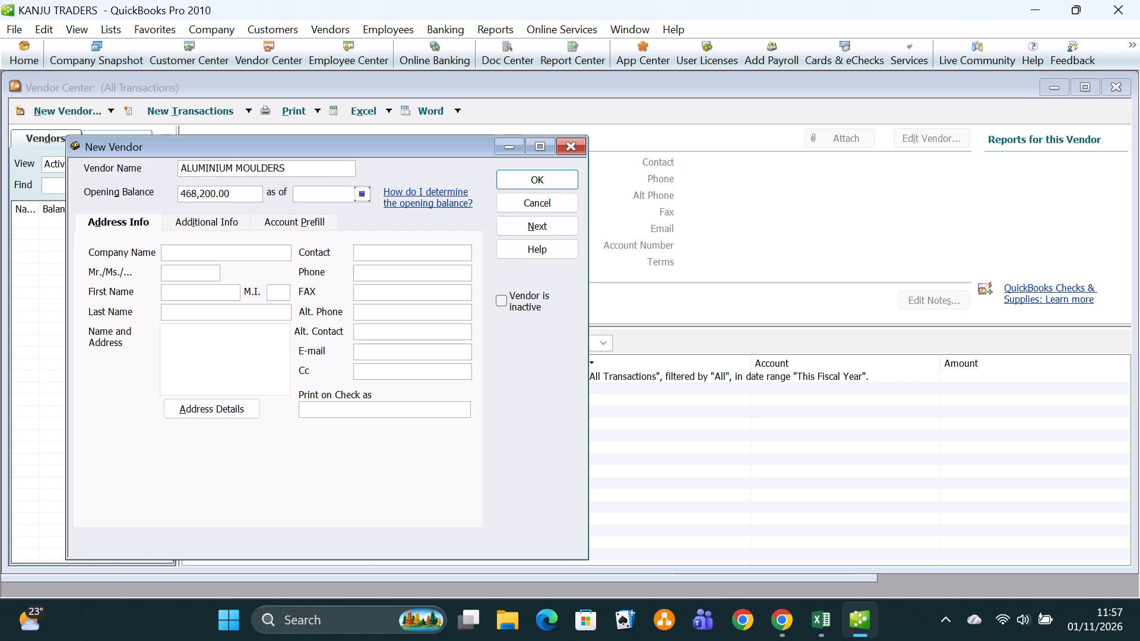
pyautogui.hotkey('ctrl', 'v')
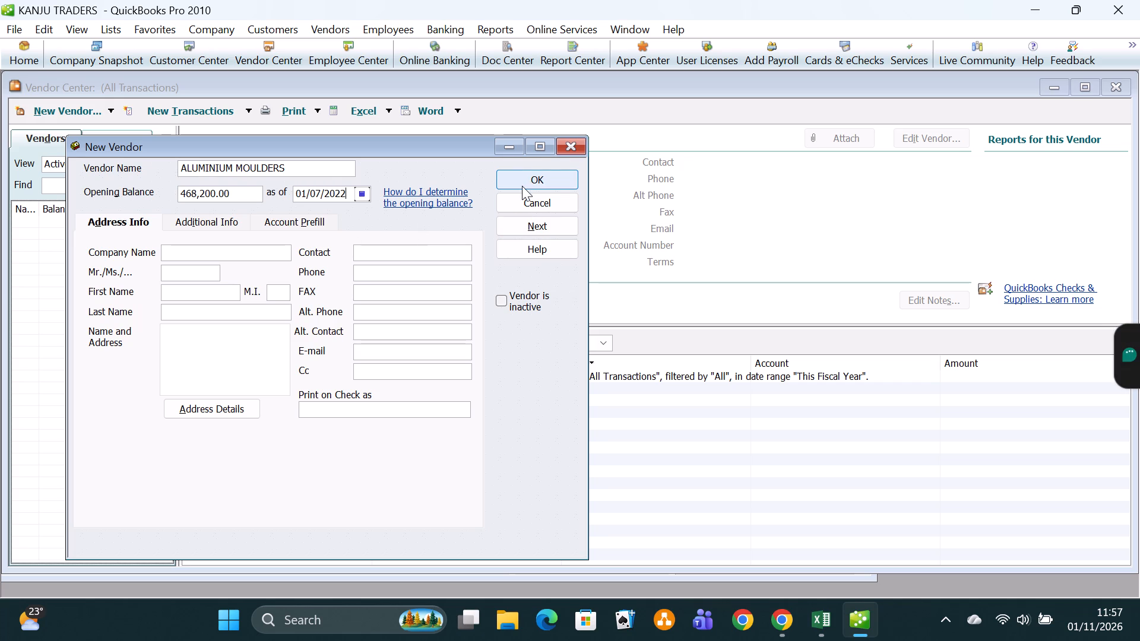
pyautogui.click(529, 224)
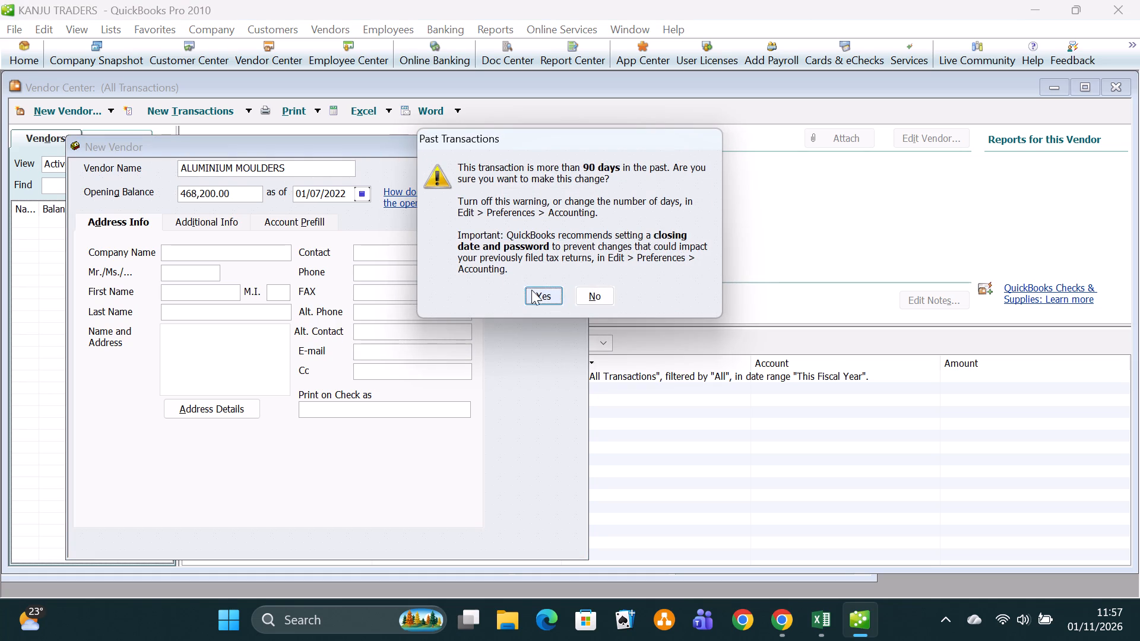
pyautogui.click(533, 290)
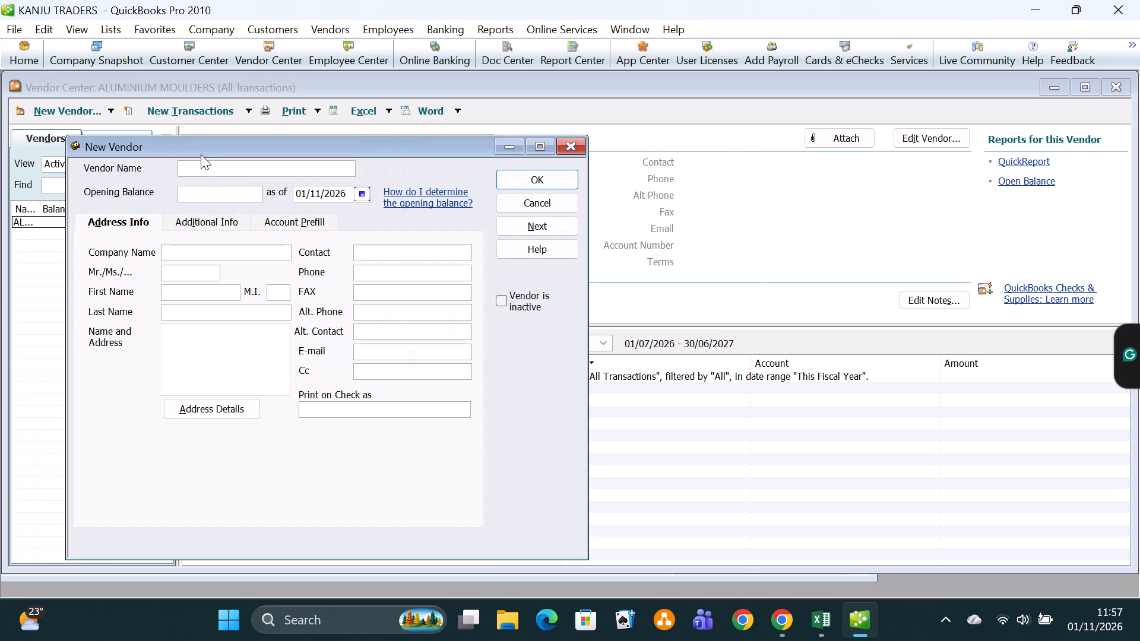
# Name the new vendor CHINAWARE INDUSTRIES and give it an opening balance of 804,720.
pyautogui.write('CHINAWARE INDY')
pyautogui.press('BackSpace')
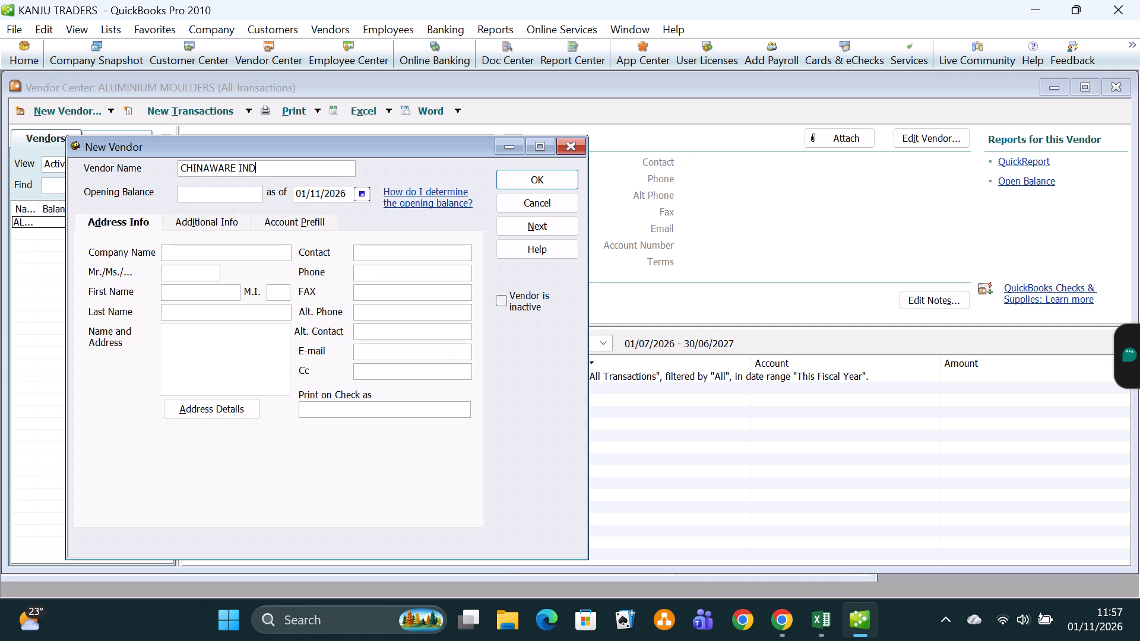
pyautogui.write('USTRIES')
pyautogui.click(203, 195)
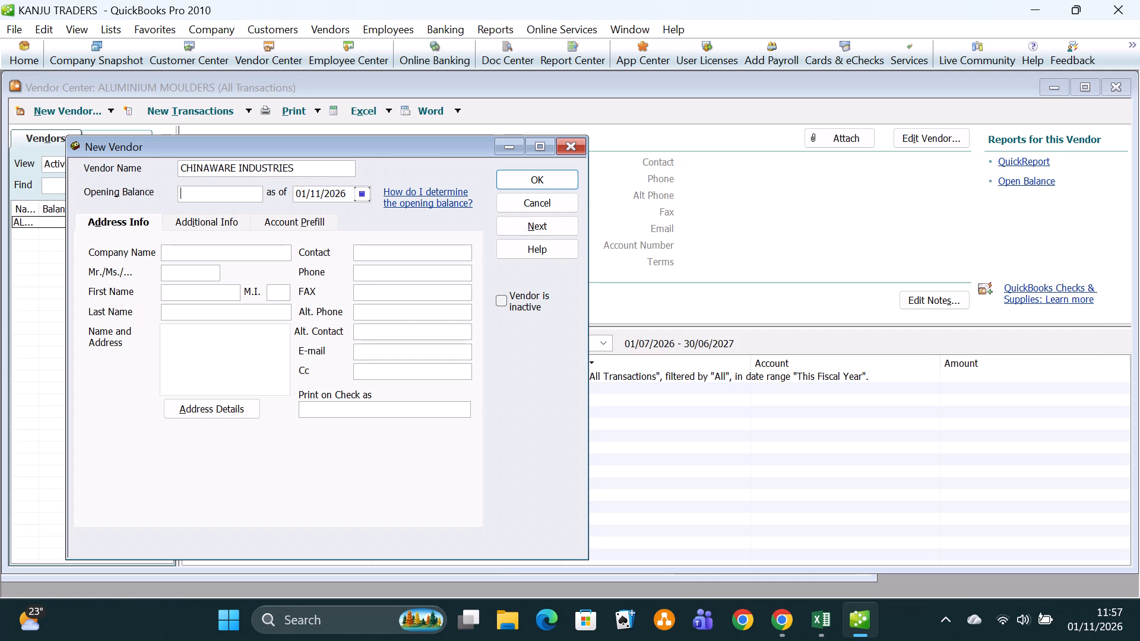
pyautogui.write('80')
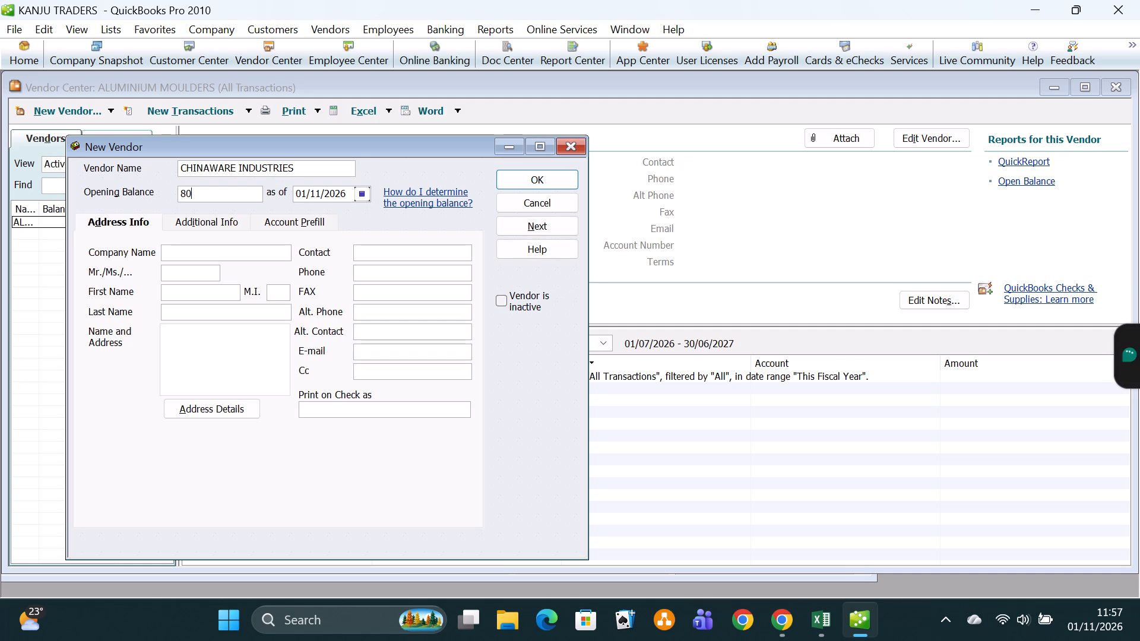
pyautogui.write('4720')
# Date the CHINAWARE INDUSTRIES opening balance 01/07/2022, save the vendor and close the new vendor form.
pyautogui.click(345, 192)
pyautogui.press('BackSpace')
pyautogui.press('BackSpace')
pyautogui.press('BackSpace')
pyautogui.press('BackSpace')
pyautogui.press('BackSpace')
pyautogui.press('BackSpace')
pyautogui.press('BackSpace')
pyautogui.press('BackSpace')
pyautogui.press('BackSpace')
pyautogui.press('BackSpace')
pyautogui.press('BackSpace')
pyautogui.press('BackSpace')
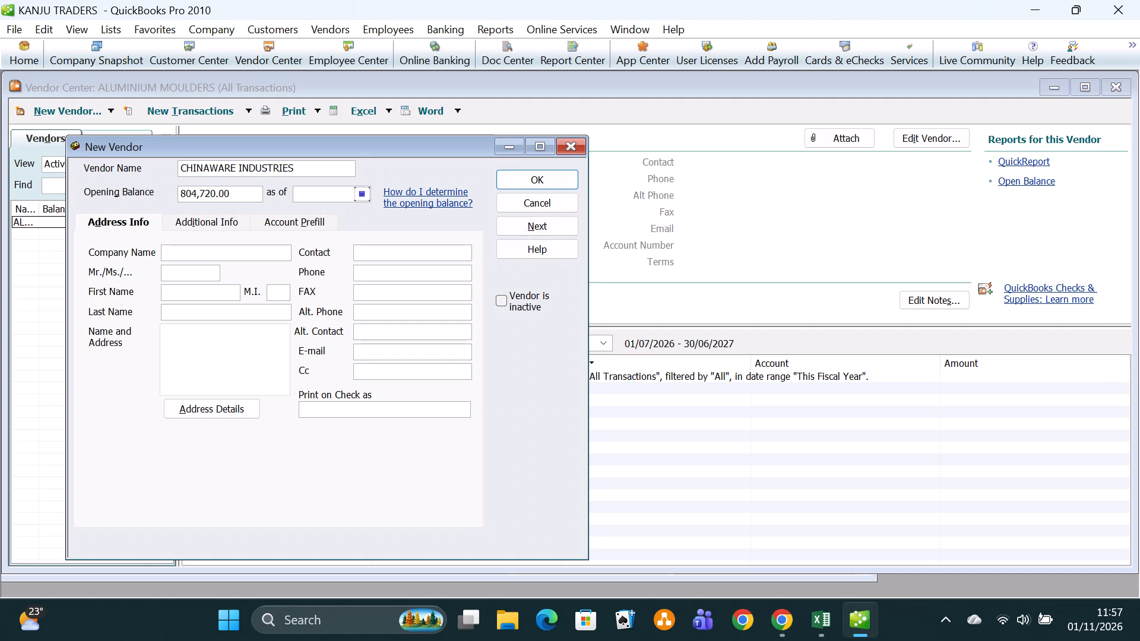
pyautogui.hotkey('ctrl', 'v')
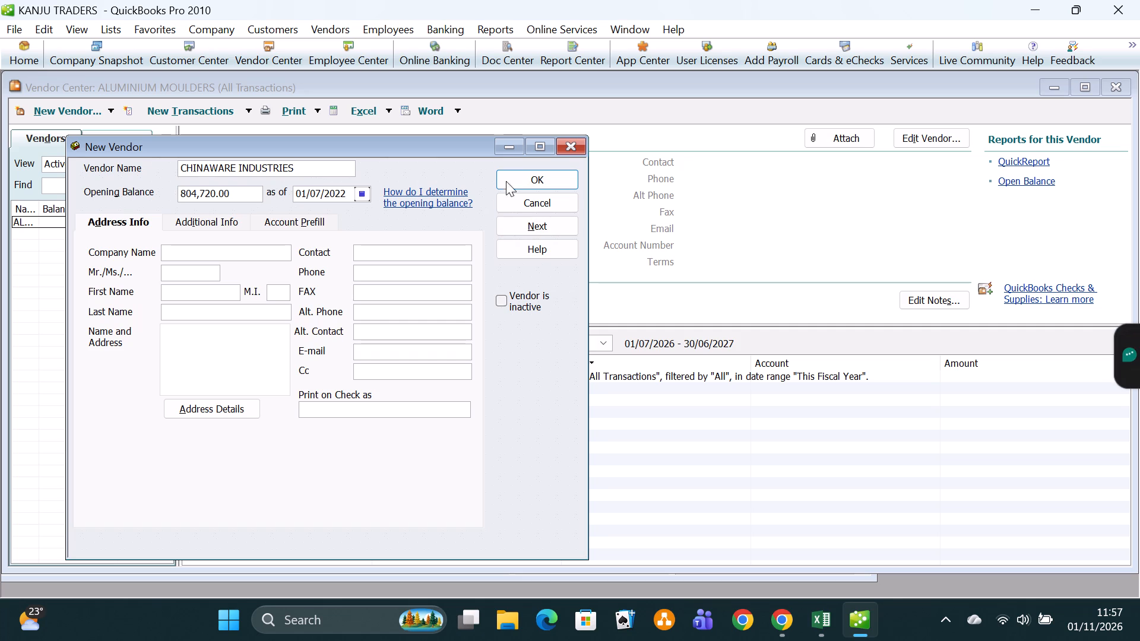
pyautogui.click(518, 179)
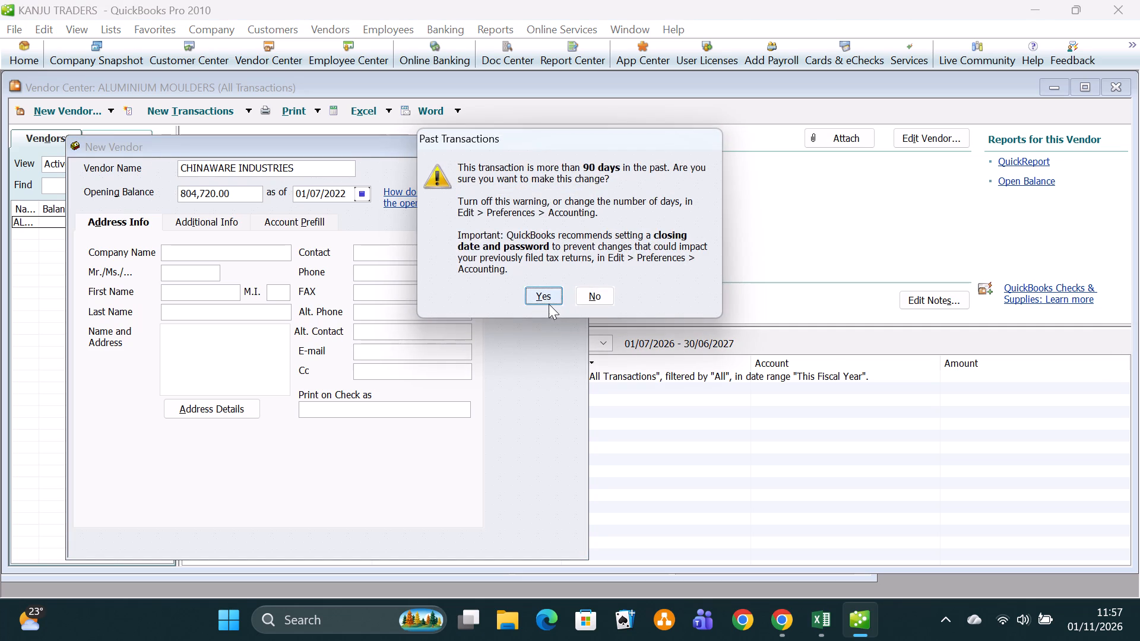
pyautogui.click(549, 304)
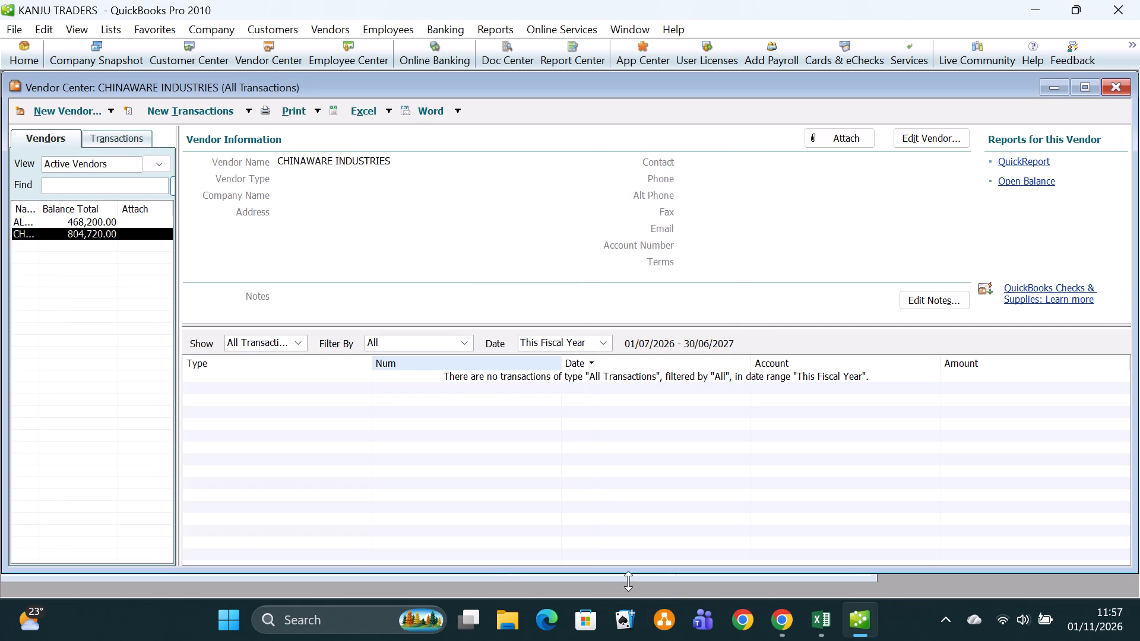
# Minimize QuickBooks and launch the Kuro app from the desktop.
pyautogui.click(1041, 9)
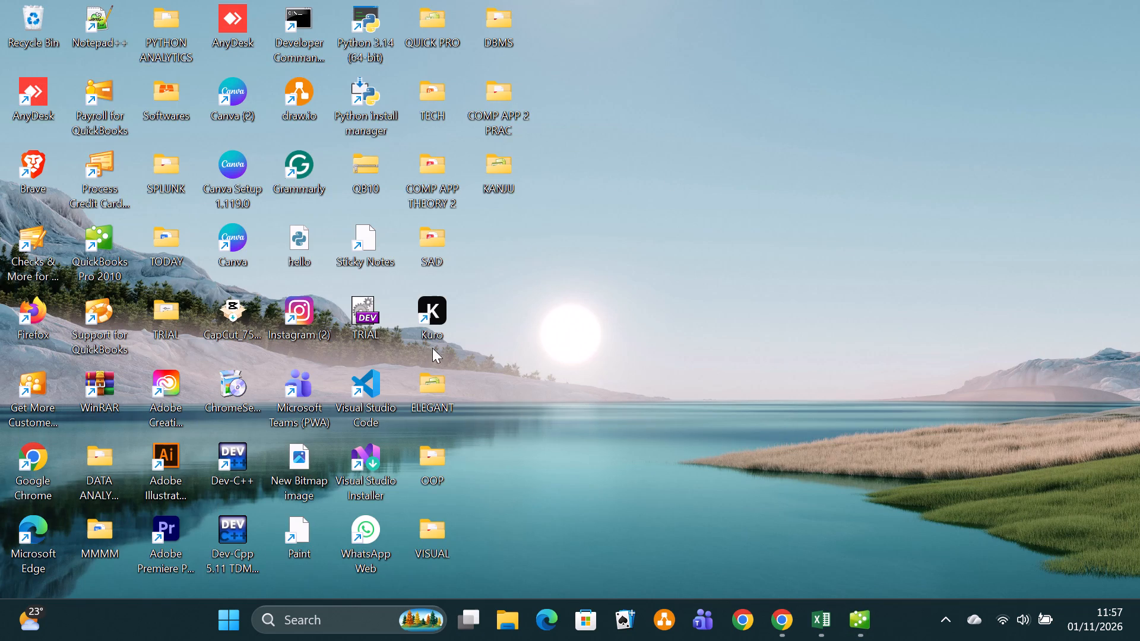
pyautogui.click(439, 301)
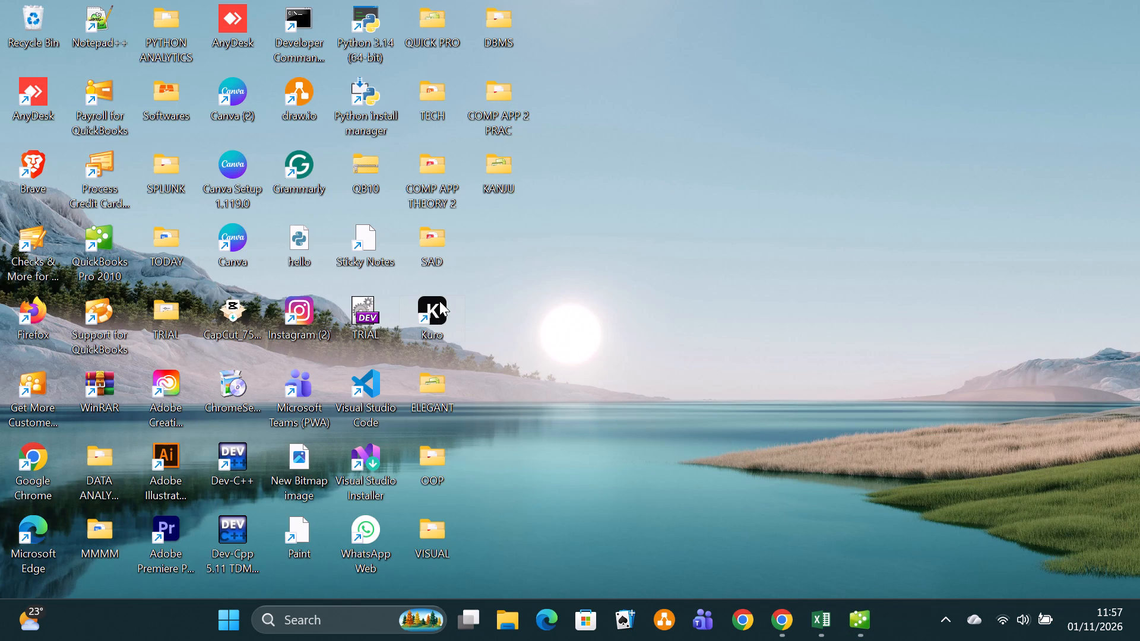
pyautogui.doubleClick(439, 301)
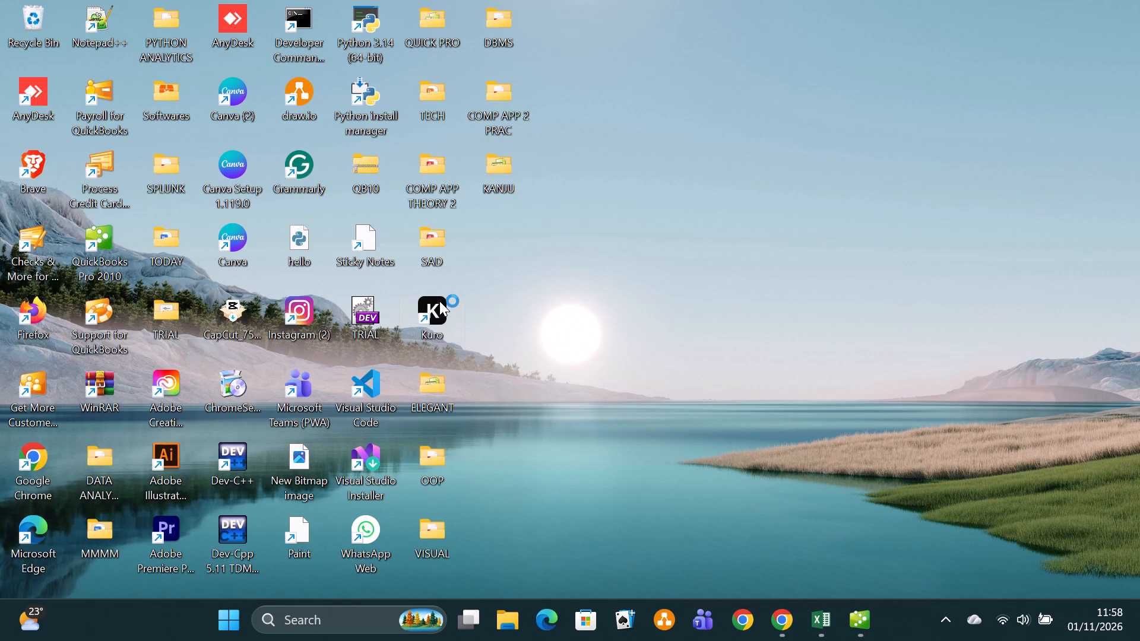
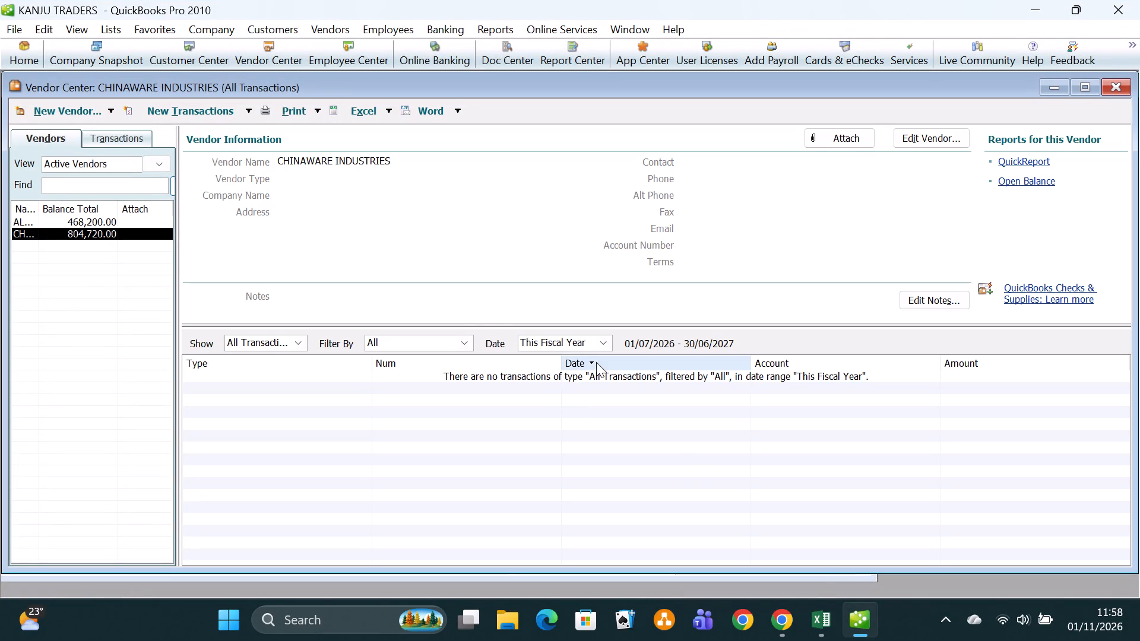
# Close the Vendor Center and start a new item of type Inventory Part from the item list.
pyautogui.click(1113, 82)
pyautogui.click(1113, 82)
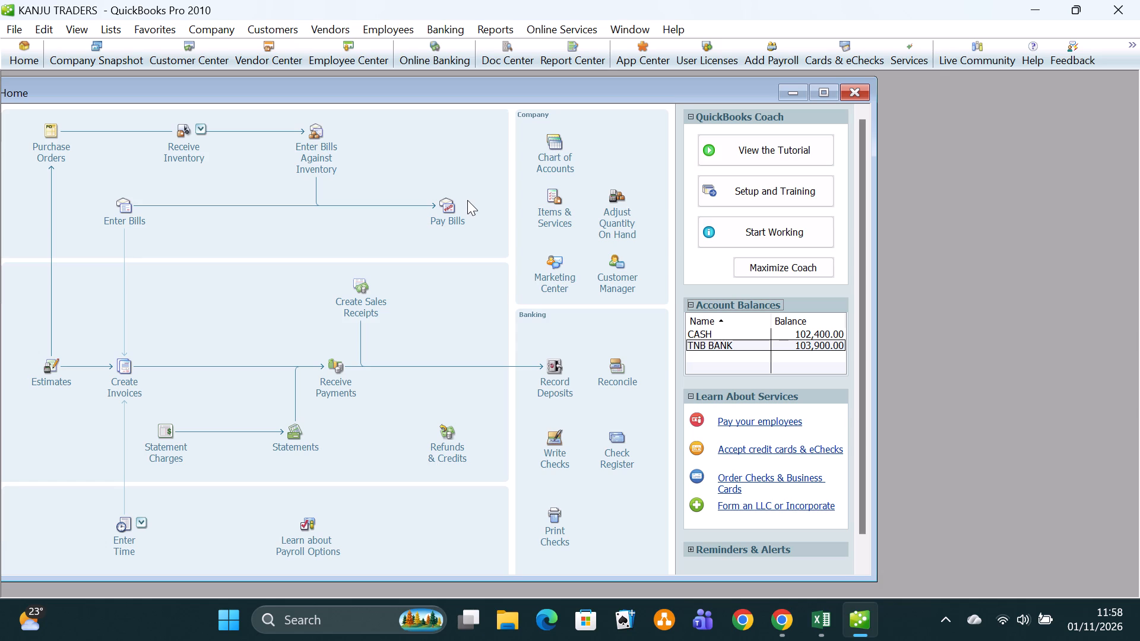
pyautogui.click(552, 207)
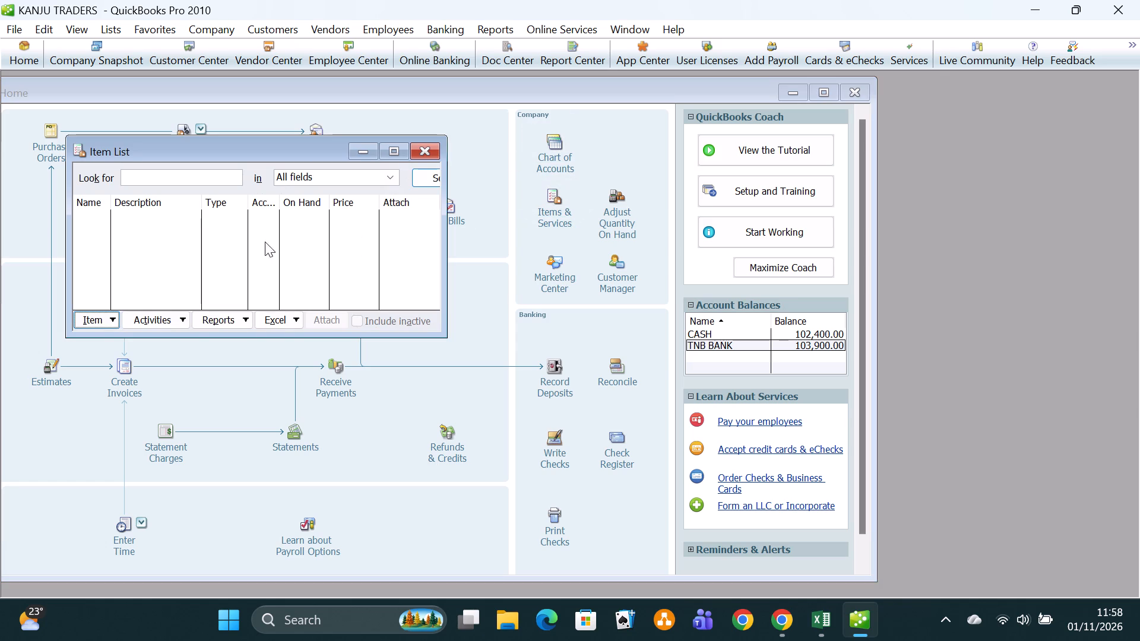
pyautogui.click(110, 316)
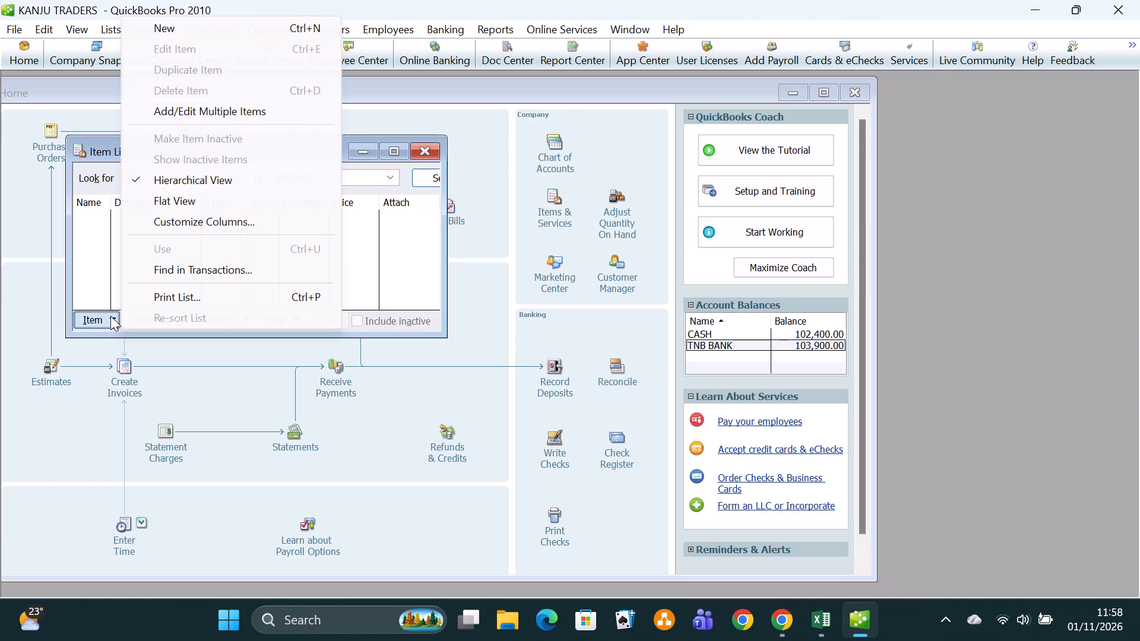
pyautogui.click(182, 29)
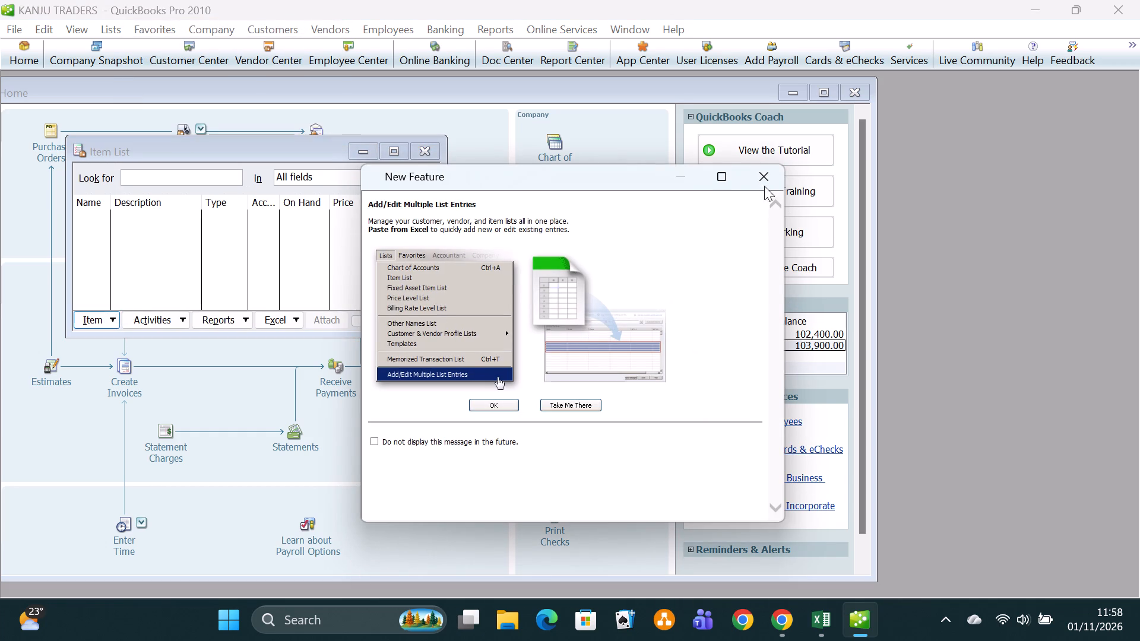
pyautogui.click(766, 176)
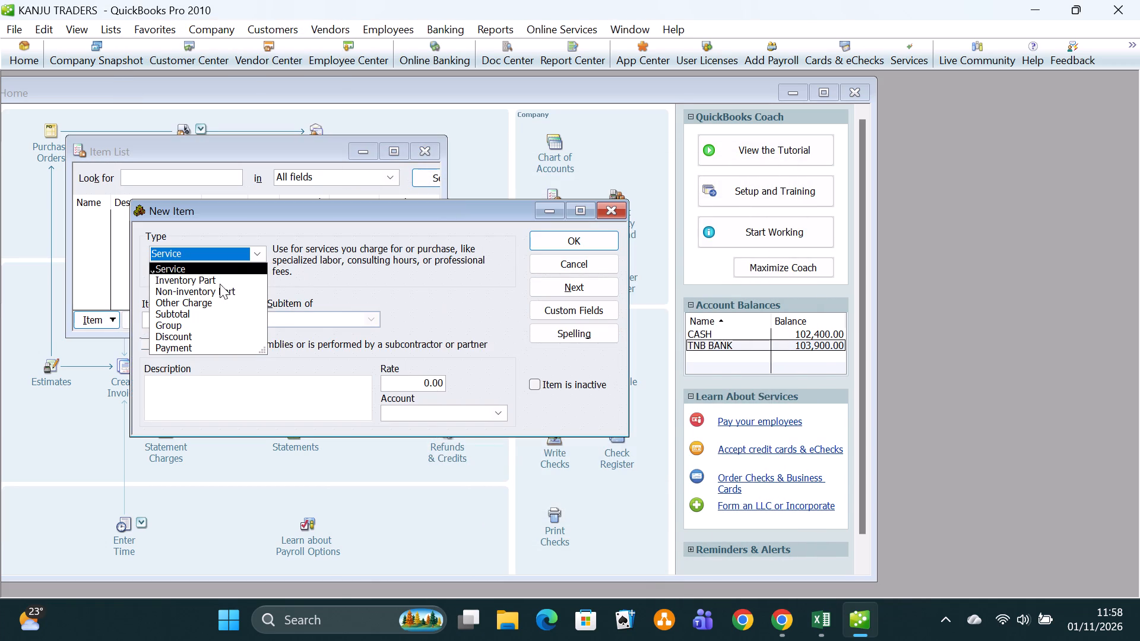
pyautogui.click(209, 278)
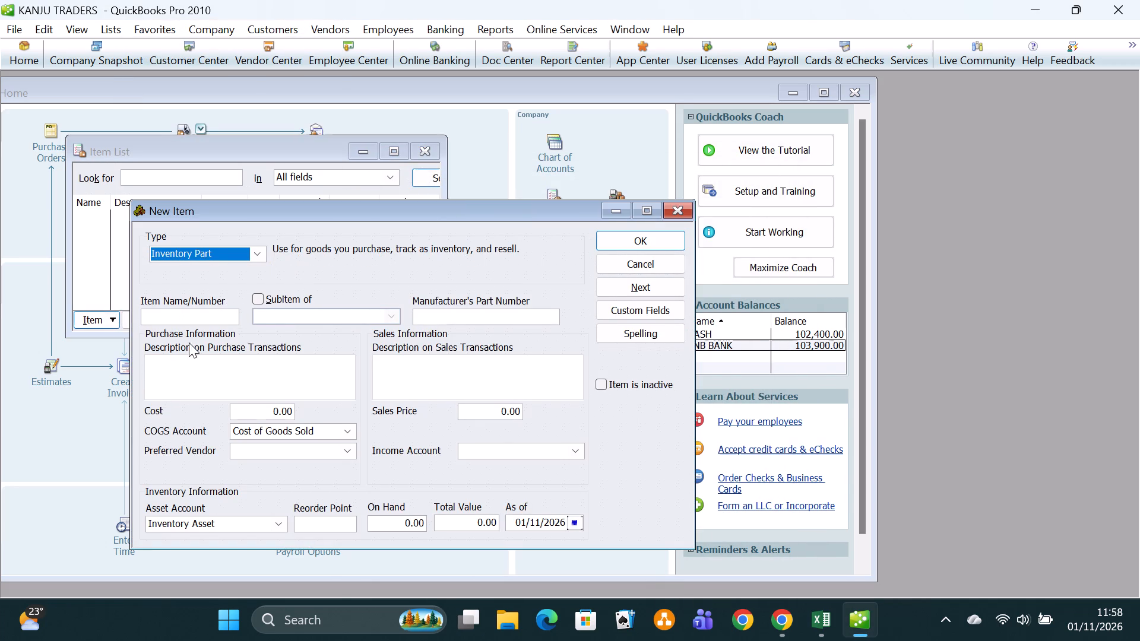
# Name the new inventory item FLASKS and enter 400 as its on-hand quantity.
pyautogui.click(189, 315)
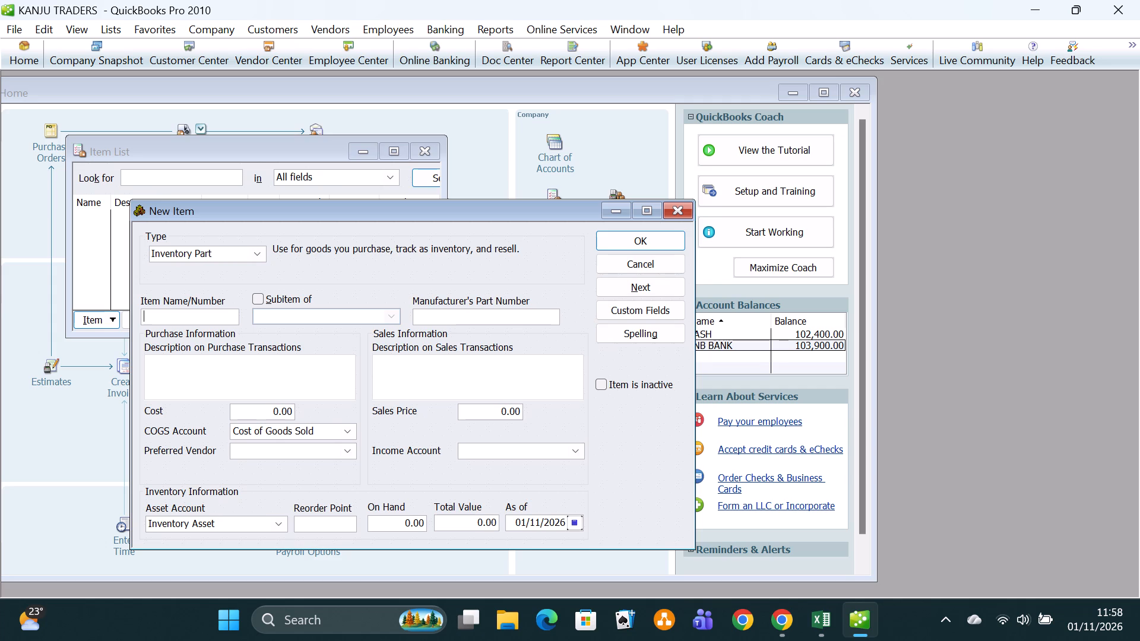
pyautogui.write('FL')
pyautogui.write('ASKS')
pyautogui.click(398, 523)
pyautogui.press('4')
pyautogui.press('0')
# Set the FLASKS cost to 650 and sales price to 950, with Sales as the income account.
pyautogui.click(267, 414)
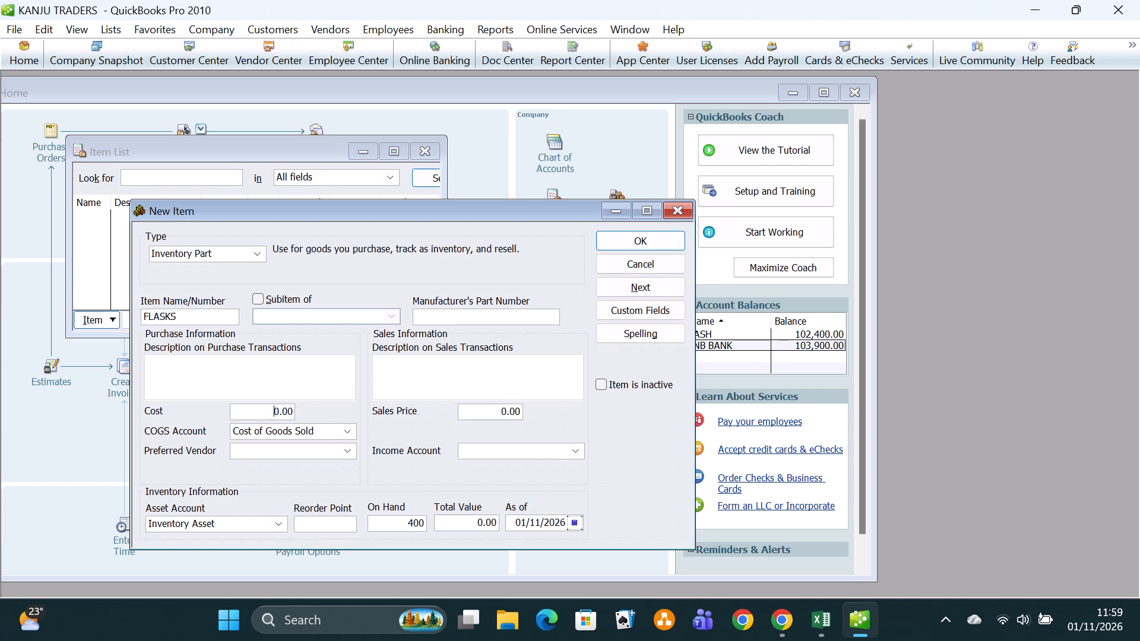
pyautogui.write('65')
pyautogui.click(481, 413)
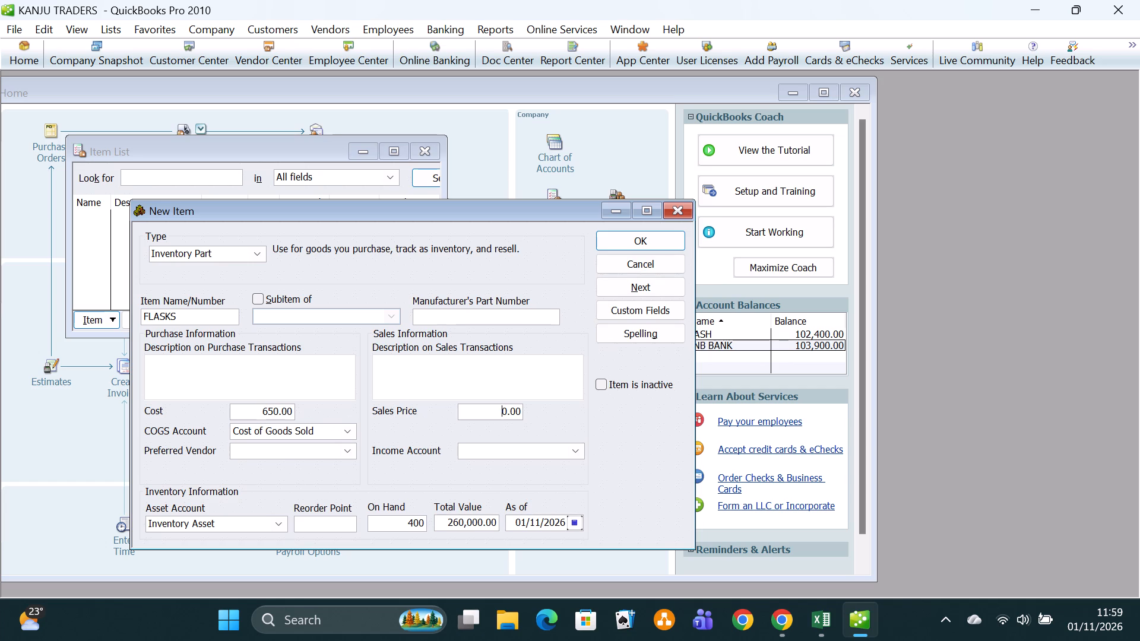
pyautogui.write('95')
pyautogui.click(572, 452)
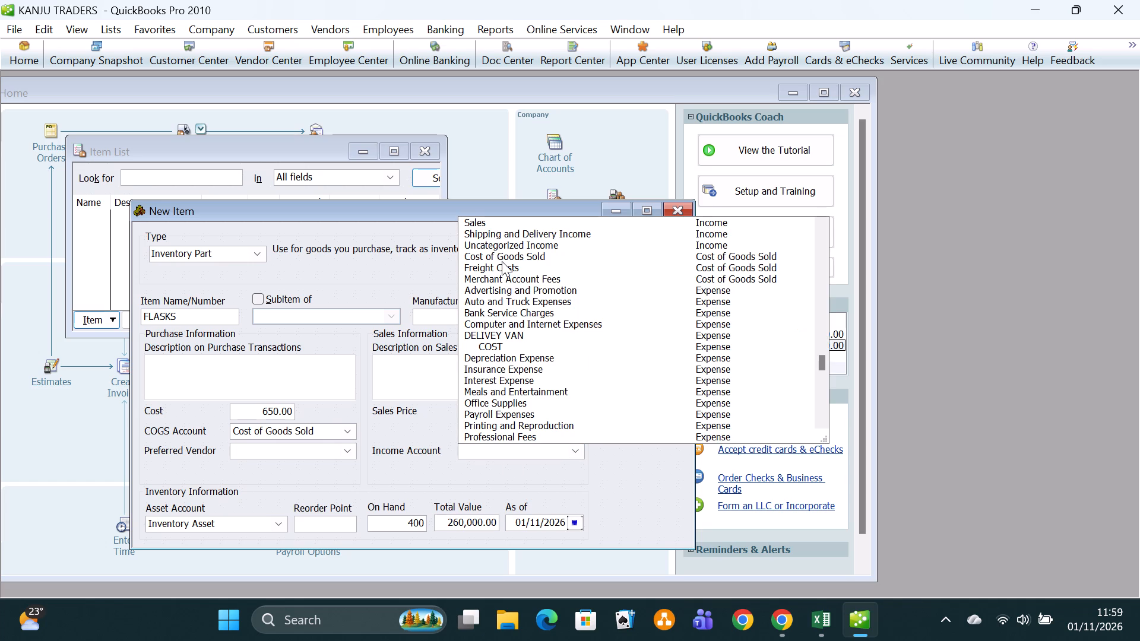
pyautogui.click(485, 224)
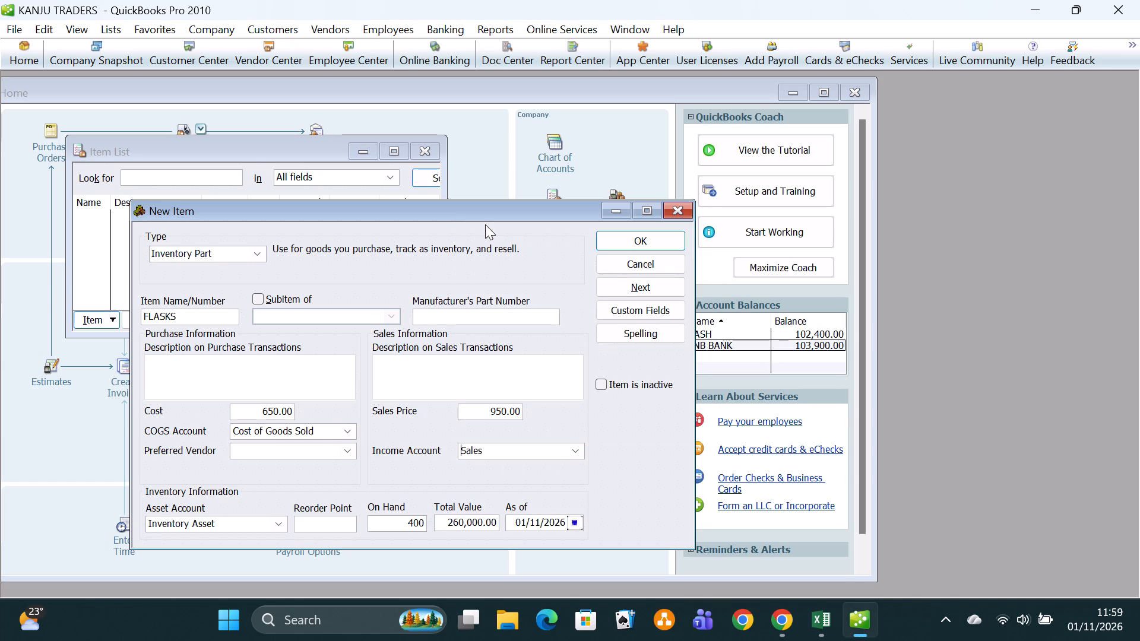
# Date the FLASKS opening stock 01/07/2022 and save the item, accepting the past date and continuing with another new item.
pyautogui.click(565, 521)
pyautogui.press('BackSpace')
pyautogui.press('BackSpace')
pyautogui.press('BackSpace')
pyautogui.press('BackSpace')
pyautogui.press('BackSpace')
pyautogui.press('BackSpace')
pyautogui.press('BackSpace')
pyautogui.press('BackSpace')
pyautogui.press('BackSpace')
pyautogui.press('BackSpace')
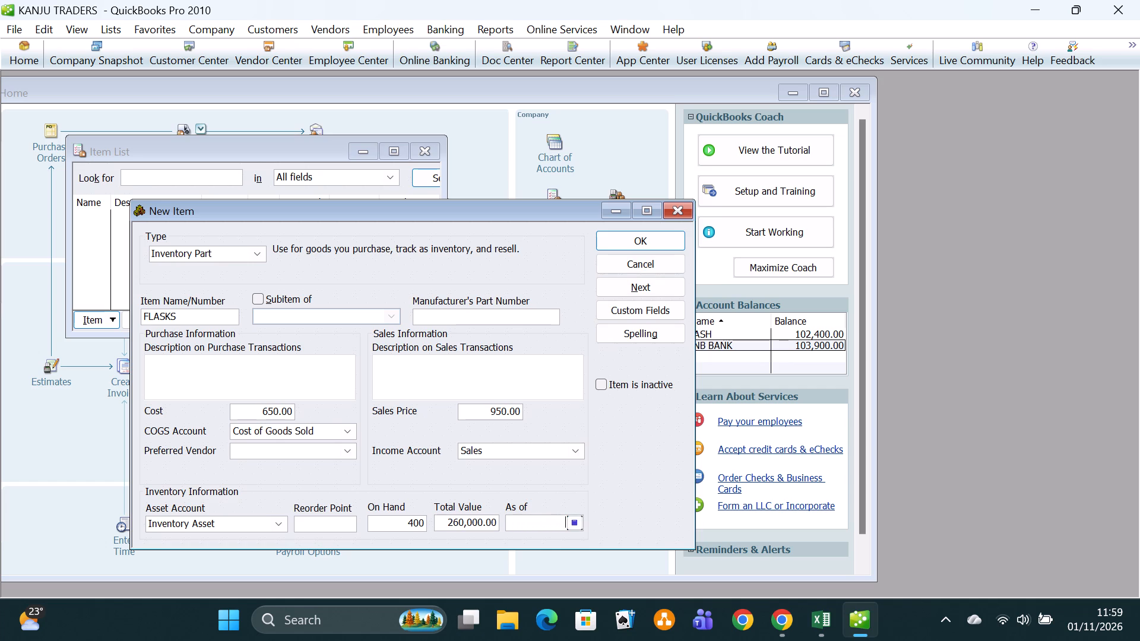
pyautogui.hotkey('ctrl', 'v')
pyautogui.click(656, 287)
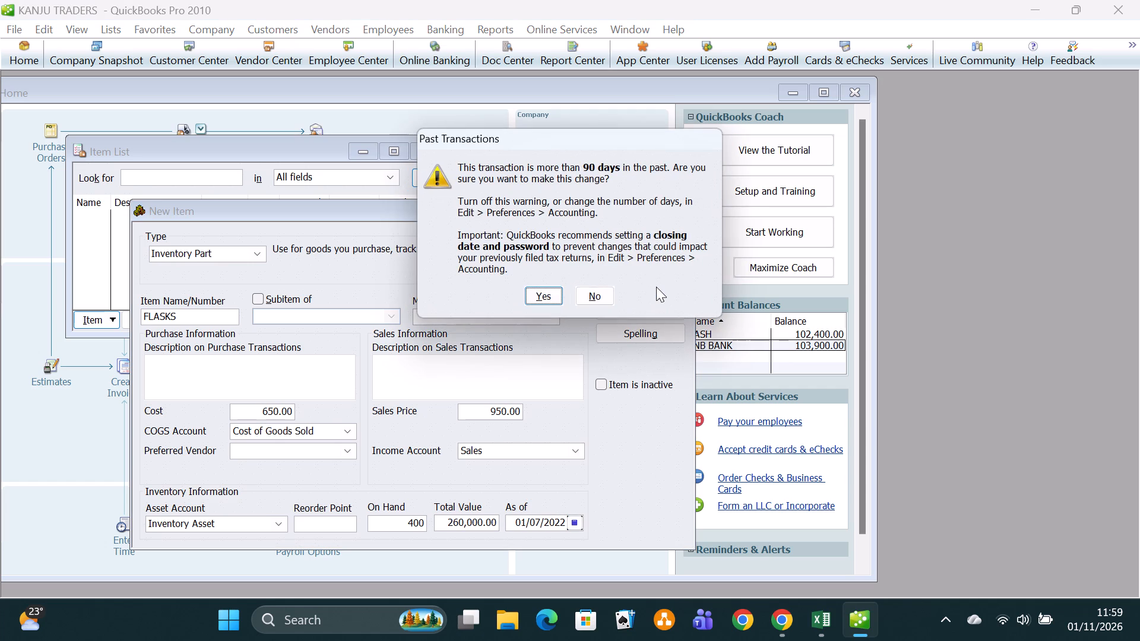
pyautogui.click(541, 293)
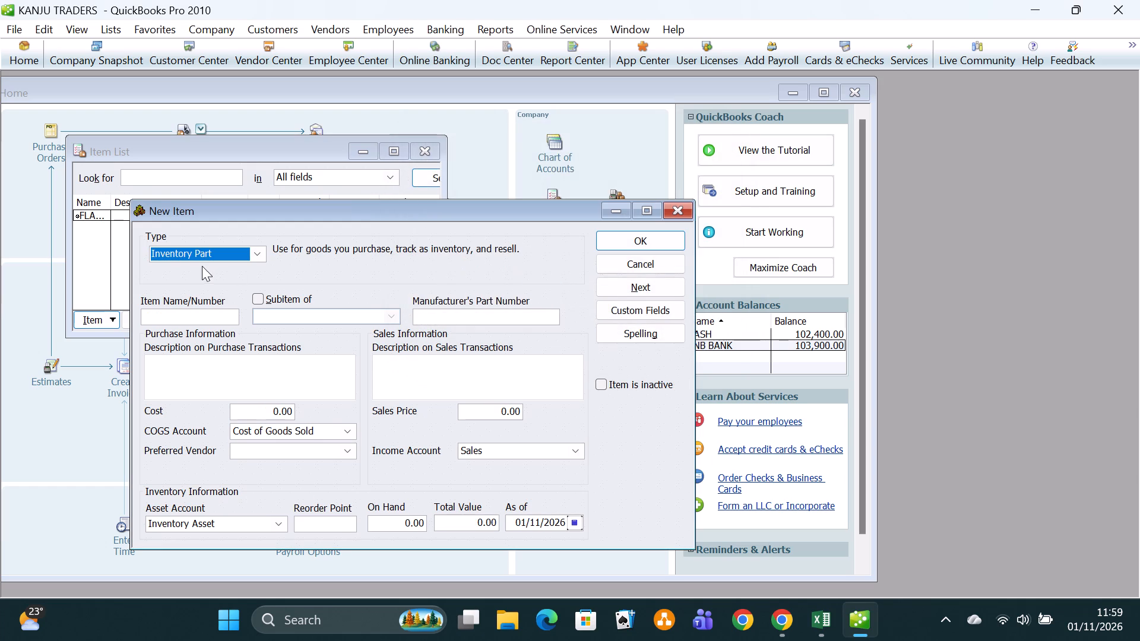
# Name the new inventory item SUFURIAS, with a cost of 320, a sales price of 460 and 450 on hand.
pyautogui.click(211, 307)
pyautogui.click(206, 320)
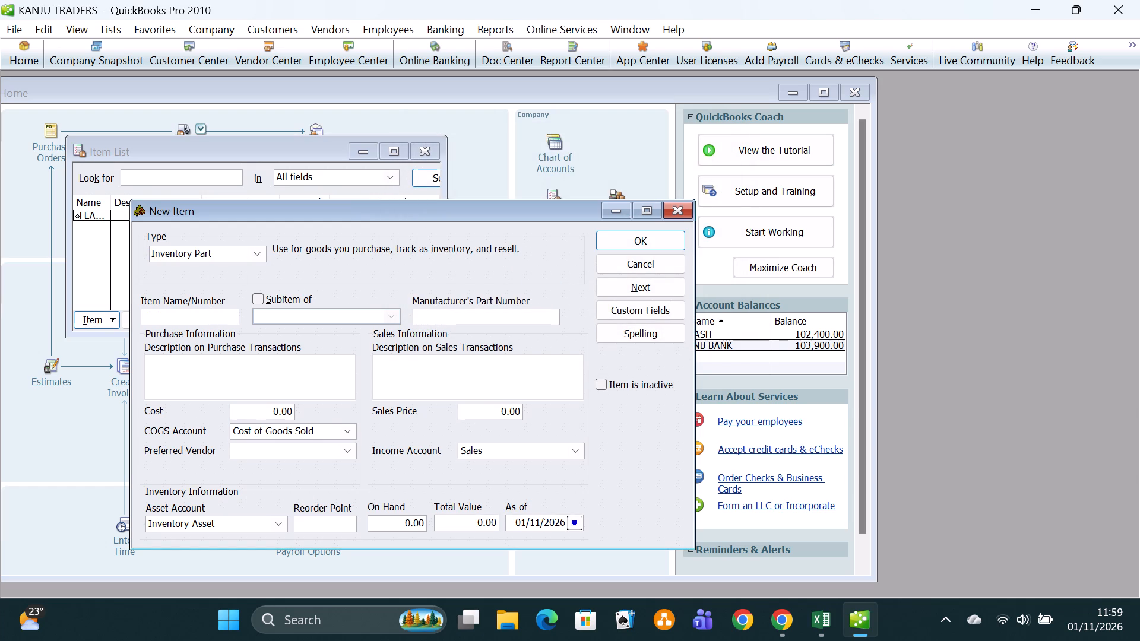
pyautogui.press('s')
pyautogui.write('UFU')
pyautogui.write('RO')
pyautogui.press('BackSpace')
pyautogui.write('IAS')
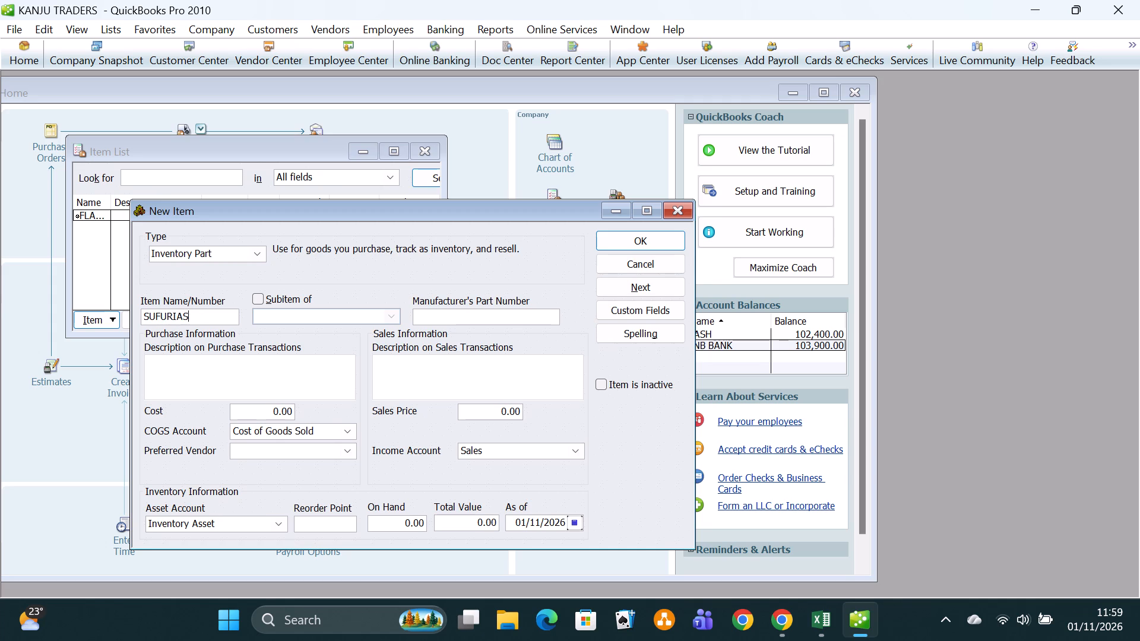
pyautogui.click(266, 408)
pyautogui.write('32')
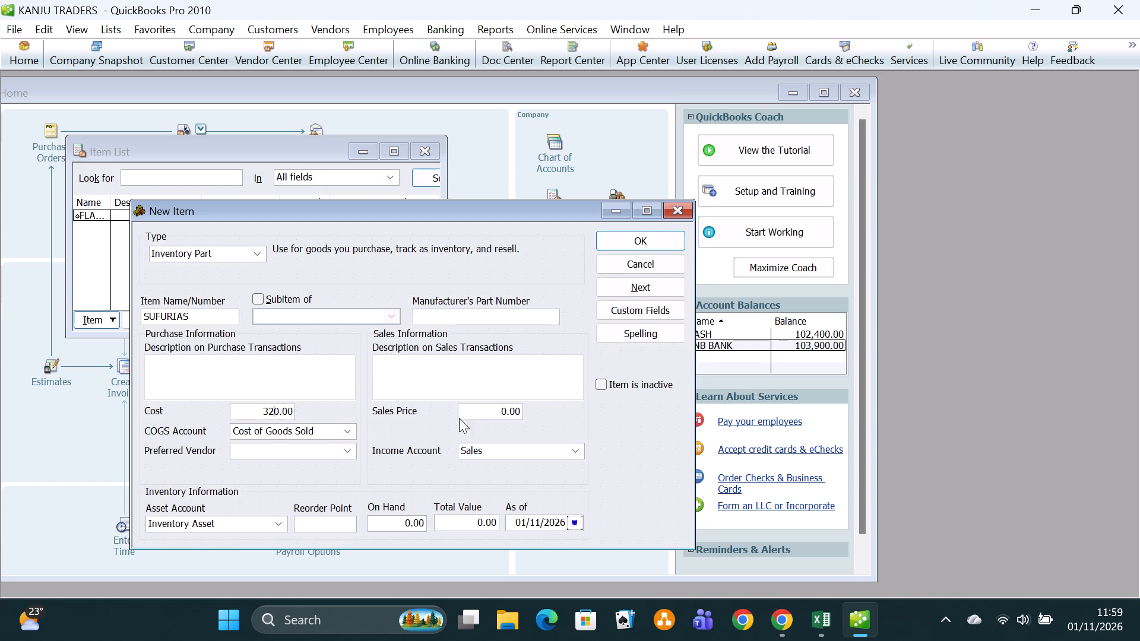
pyautogui.click(482, 418)
pyautogui.write('46')
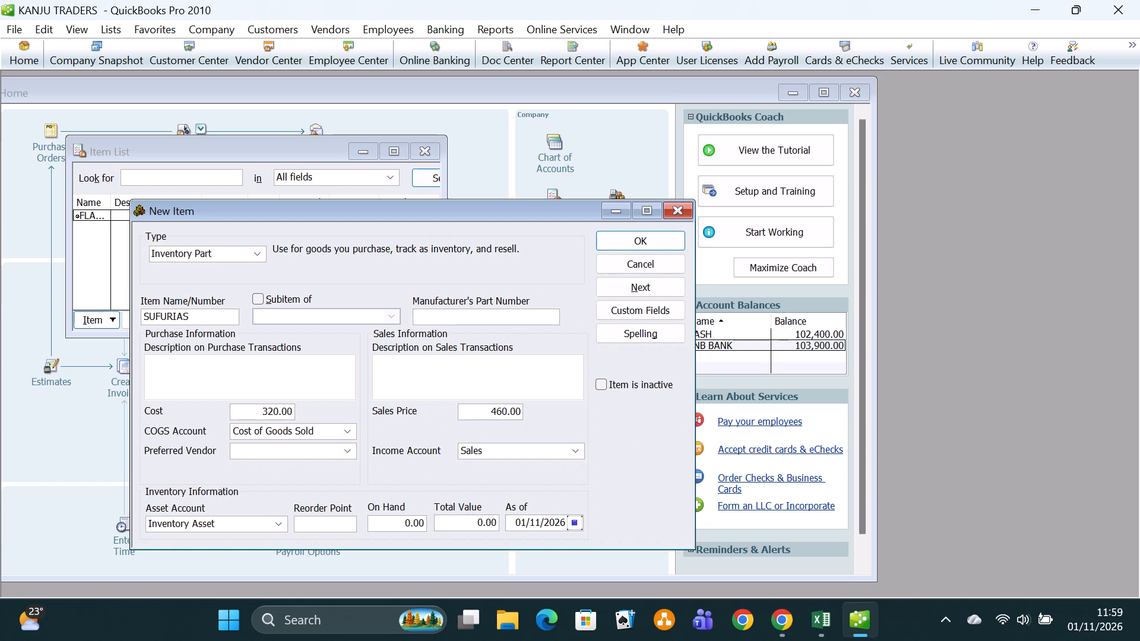
pyautogui.click(394, 518)
pyautogui.write('45')
pyautogui.click(473, 519)
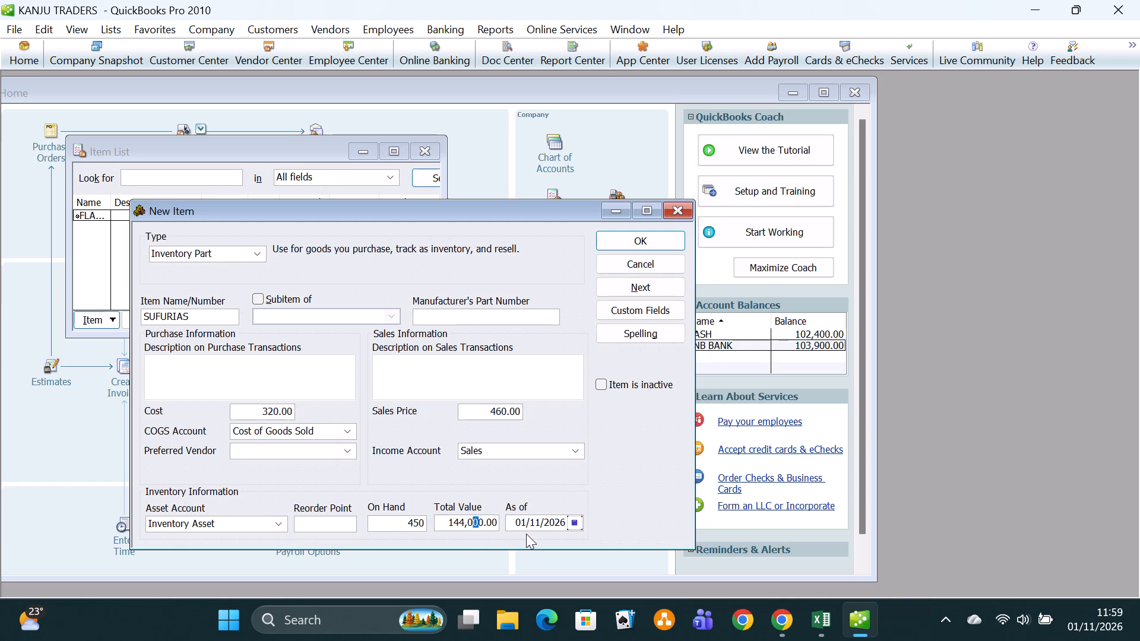
# Date the SUFURIAS opening stock 01/07/2022 and save the item, accepting the past date and continuing with another new item.
pyautogui.click(565, 523)
pyautogui.press('BackSpace')
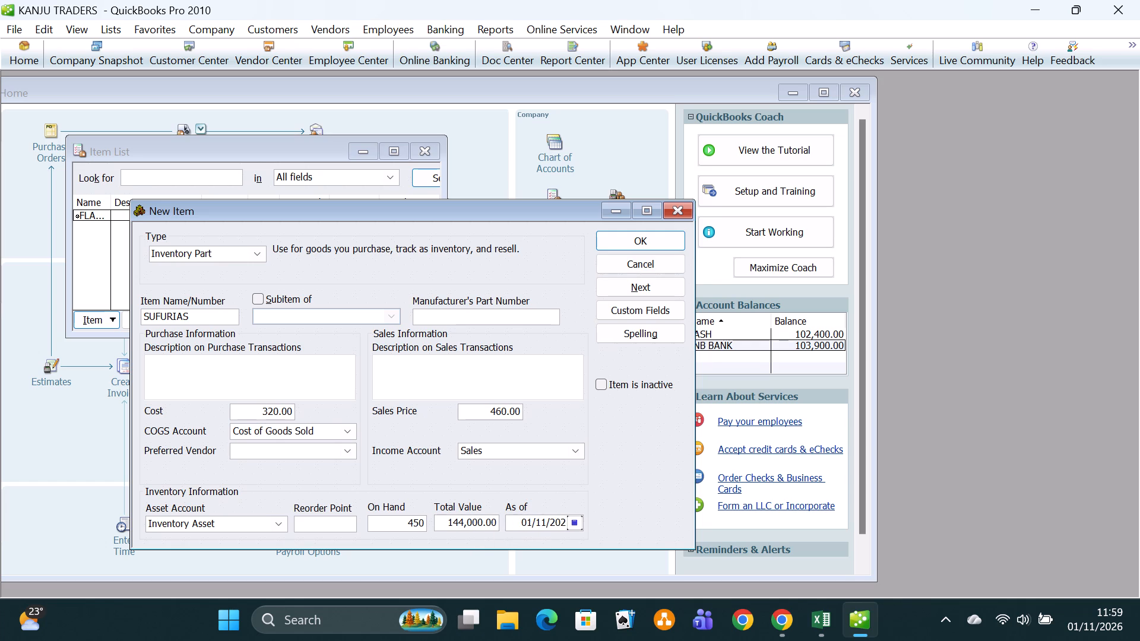
pyautogui.press('BackSpace')
pyautogui.press('BackSpace')
pyautogui.press('BackSpace')
pyautogui.press('BackSpace')
pyautogui.press('BackSpace')
pyautogui.press('BackSpace')
pyautogui.press('BackSpace')
pyautogui.press('BackSpace')
pyautogui.press('BackSpace')
pyautogui.hotkey('ctrl', 'v')
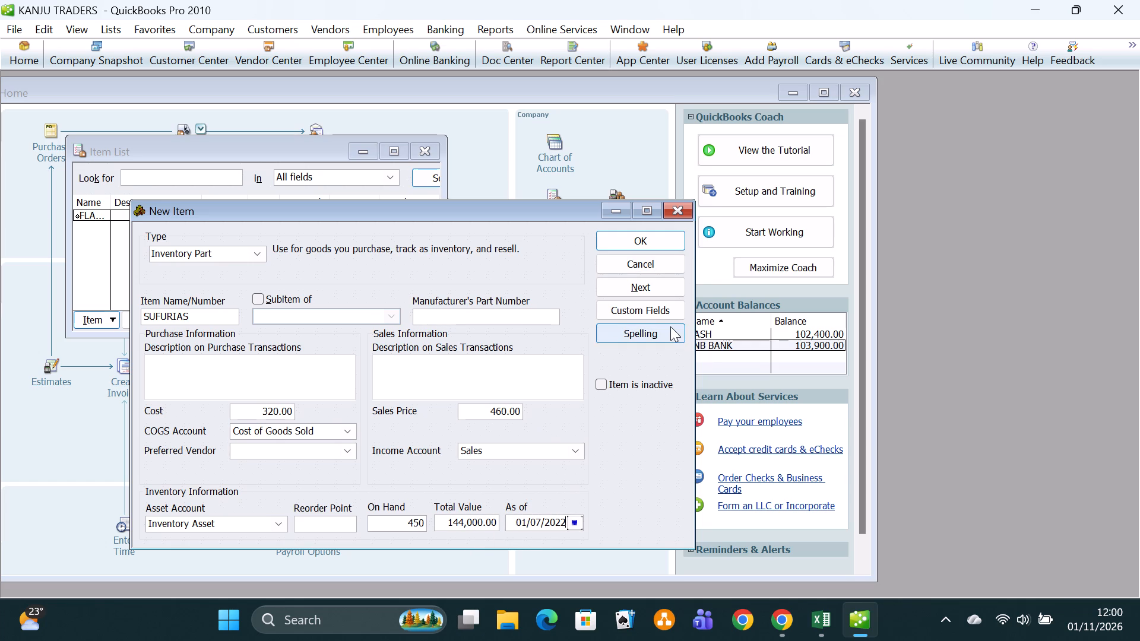
pyautogui.click(649, 286)
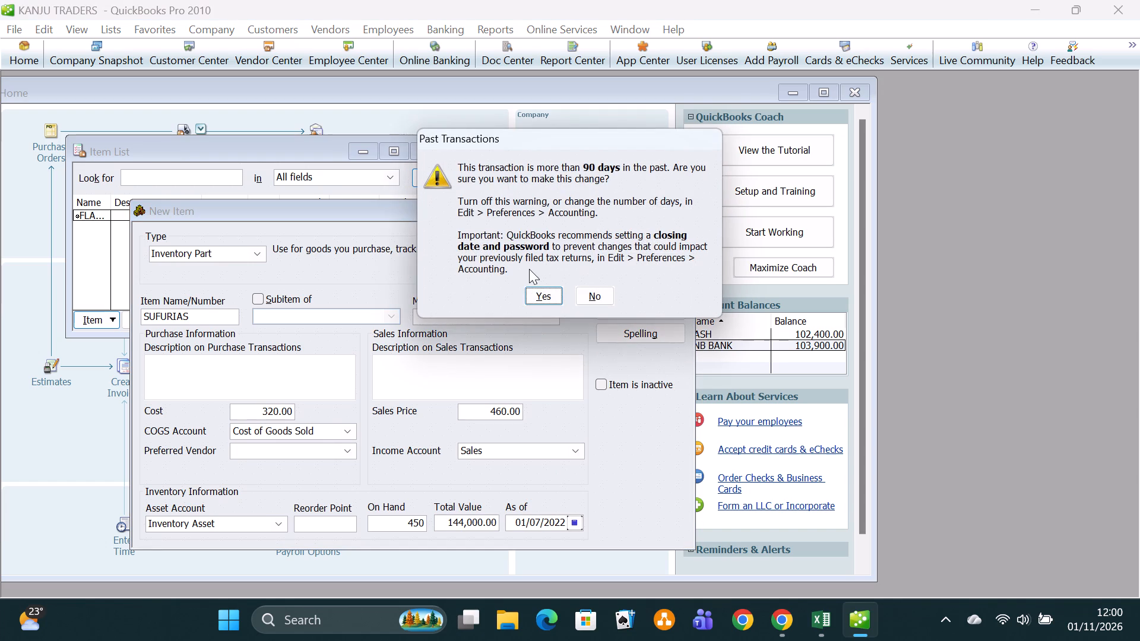
pyautogui.click(533, 293)
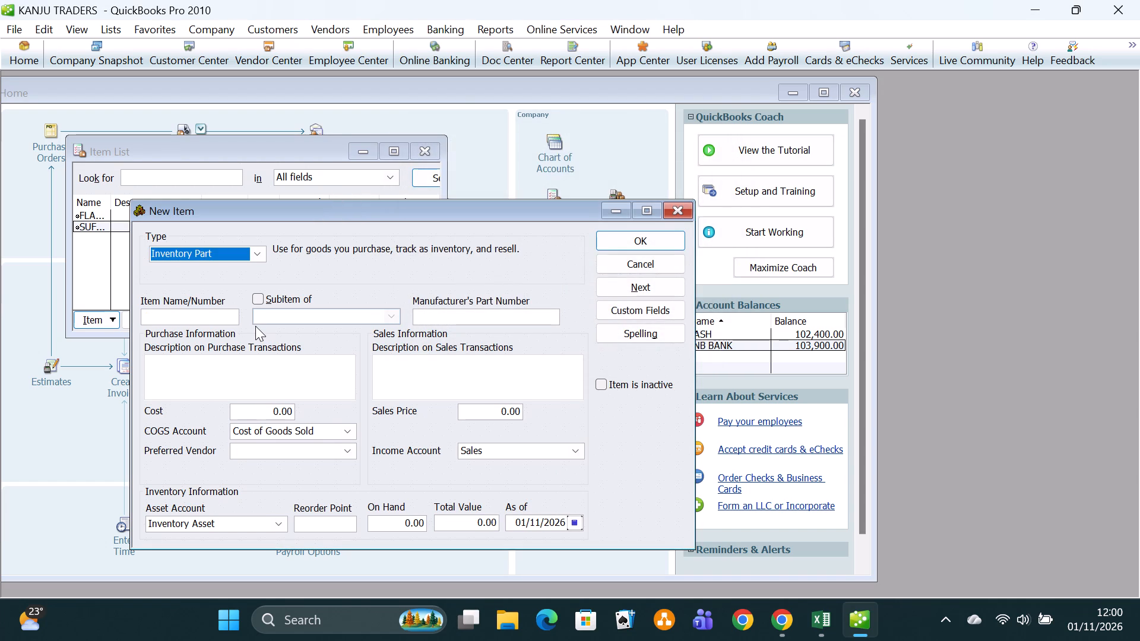
# Name the new inventory item PANS, with a cost of 360, a sales price of 420 and 800 on hand.
pyautogui.click(206, 319)
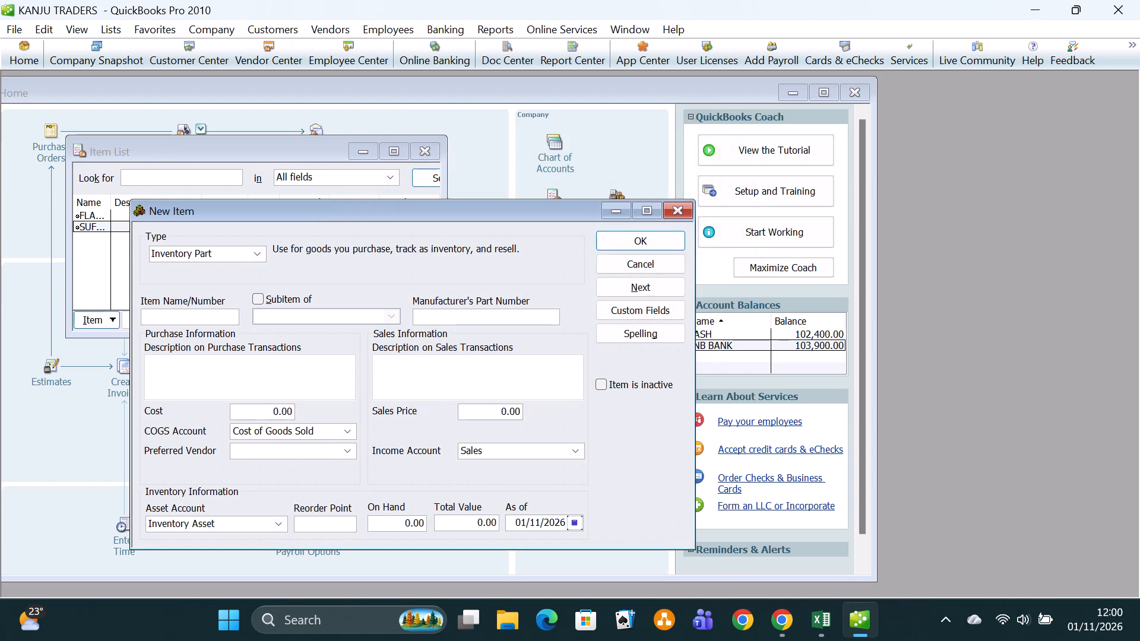
pyautogui.write('PAB')
pyautogui.press('BackSpace')
pyautogui.write('NS')
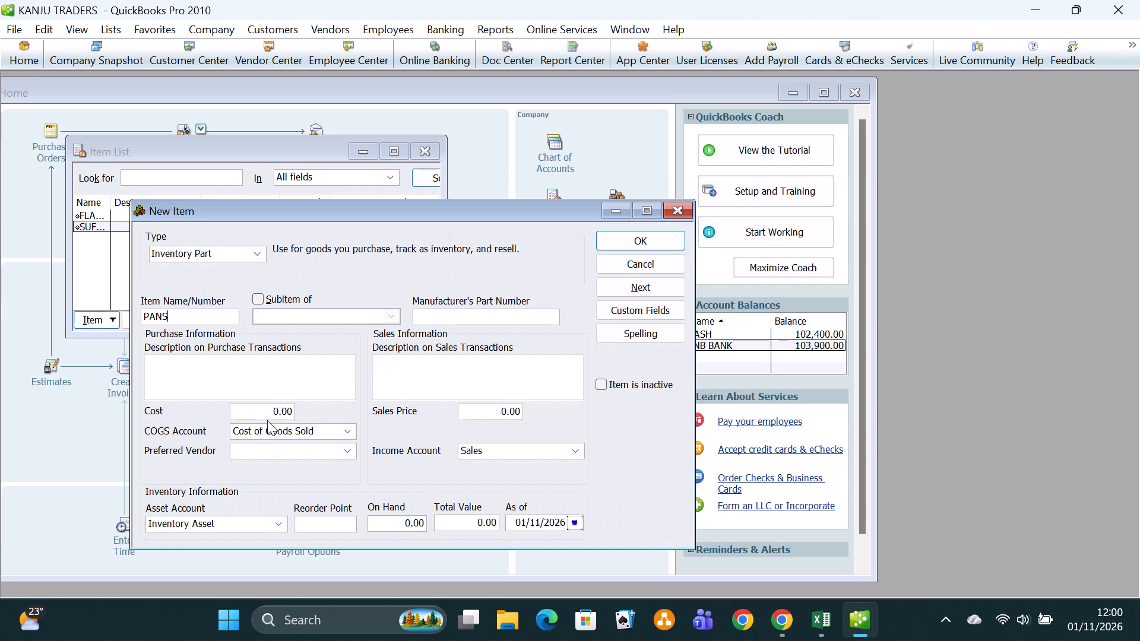
pyautogui.click(264, 407)
pyautogui.write('36')
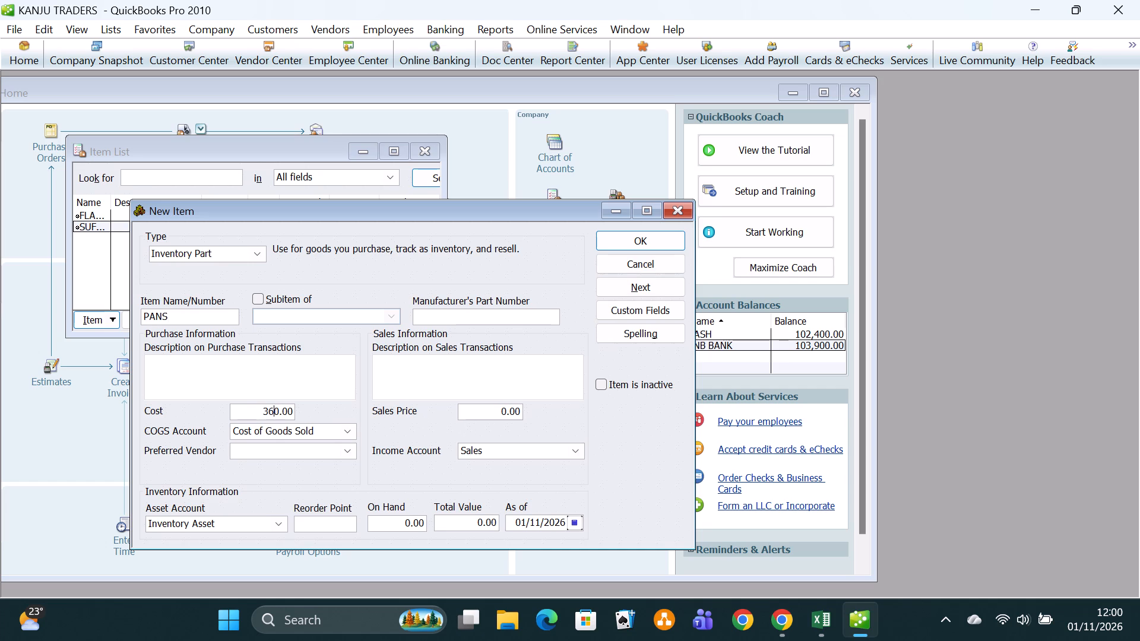
pyautogui.click(486, 412)
pyautogui.write('42')
pyautogui.click(395, 522)
pyautogui.write('80')
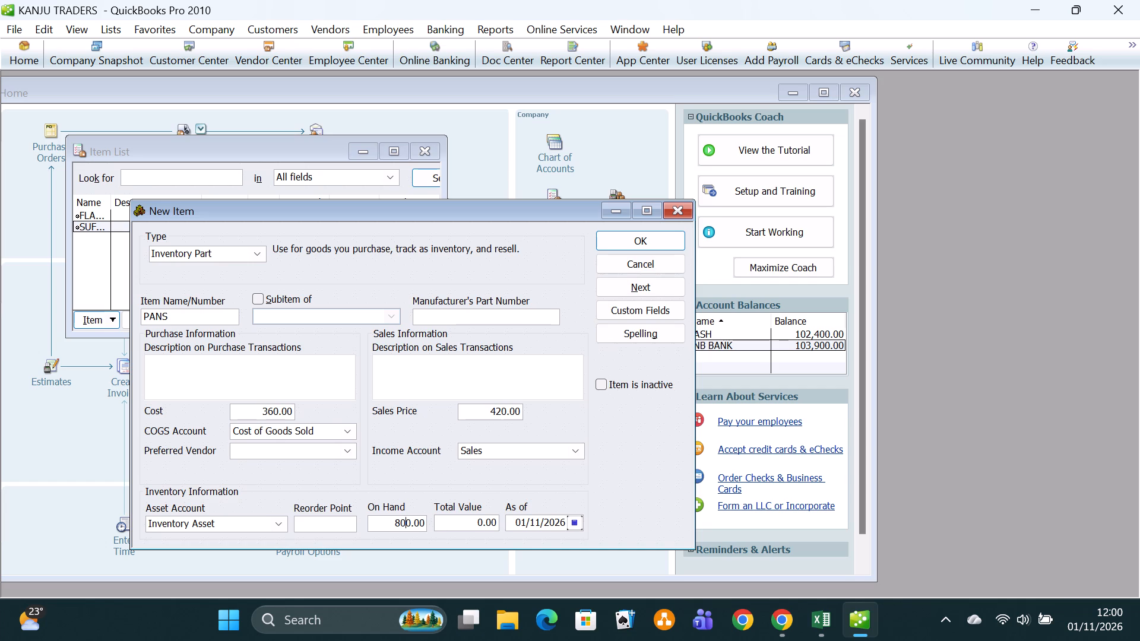
pyautogui.click(447, 521)
# Date the PANS opening stock 01/07/2022 and save the item, accepting the past date and continuing with another new item.
pyautogui.click(562, 522)
pyautogui.press('BackSpace')
pyautogui.press('BackSpace')
pyautogui.press('BackSpace')
pyautogui.press('BackSpace')
pyautogui.press('BackSpace')
pyautogui.press('BackSpace')
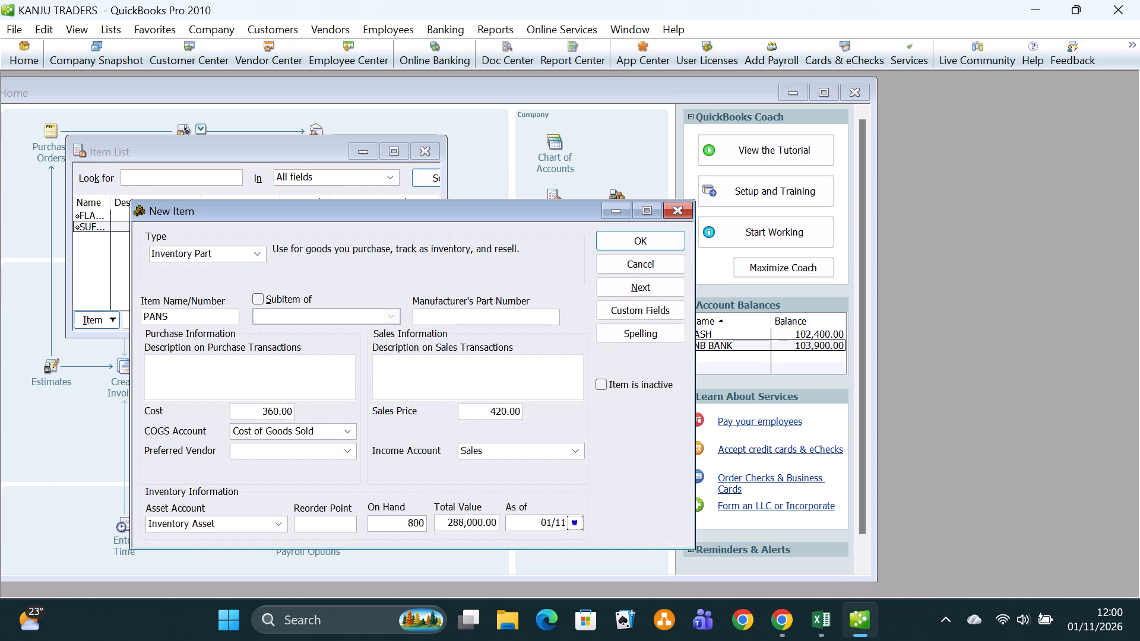
pyautogui.press('BackSpace')
pyautogui.press('BackSpace')
pyautogui.press('BackSpace')
pyautogui.press('BackSpace')
pyautogui.click(562, 522)
pyautogui.hotkey('ctrl', 'v')
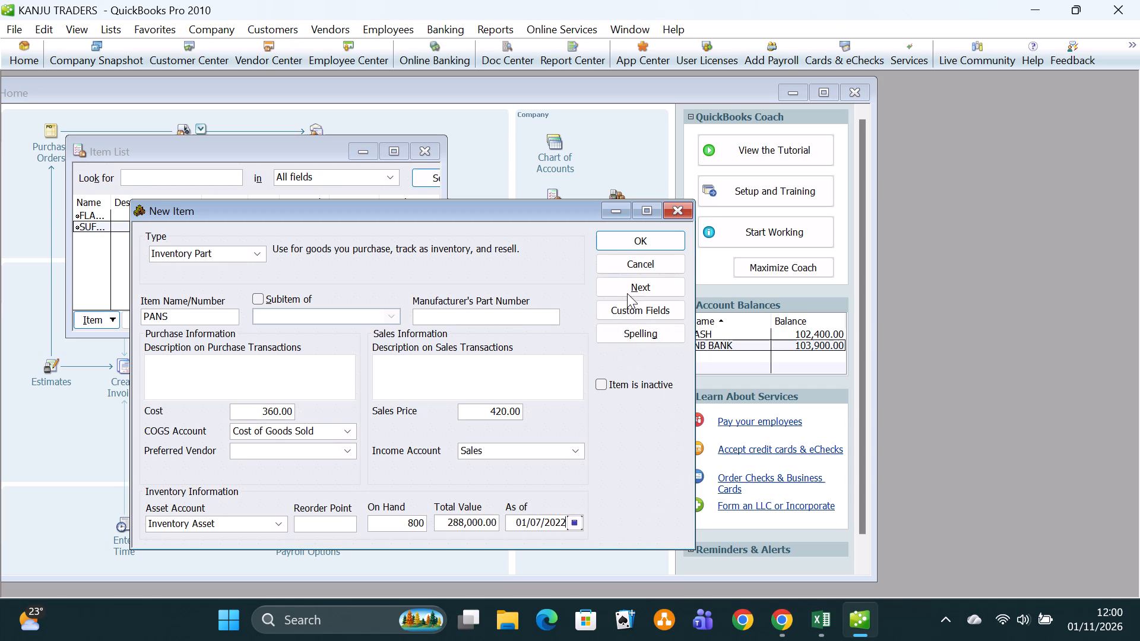
pyautogui.click(627, 293)
pyautogui.click(540, 291)
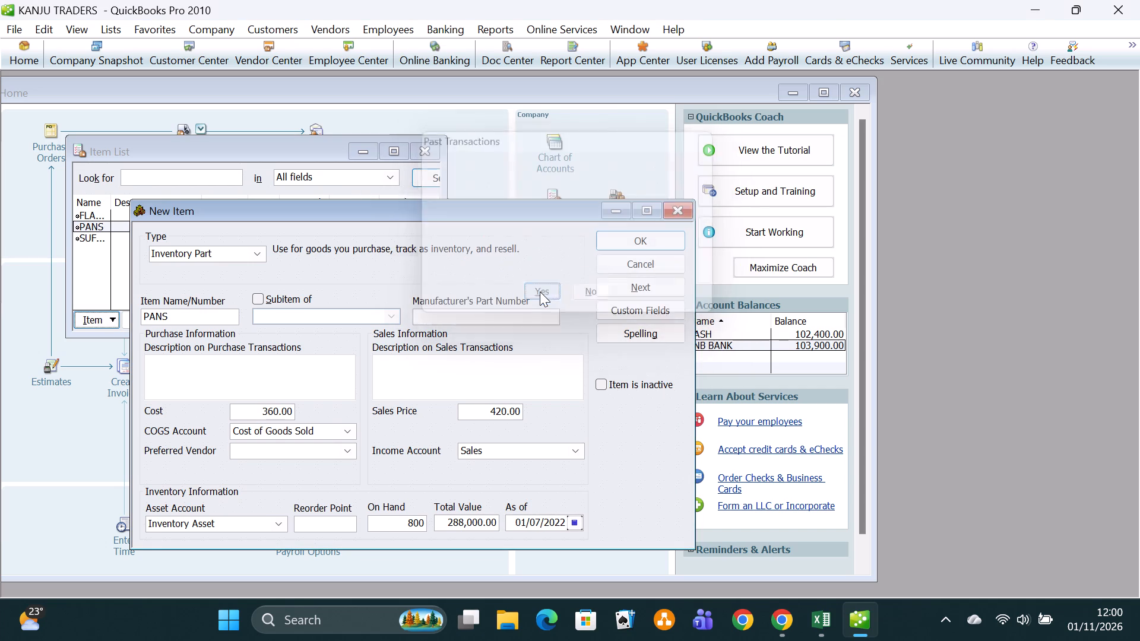
# Name the new inventory item DINNER SETS, with a cost of 1,200, a sales price of 1,680 and 200 on hand.
pyautogui.click(178, 321)
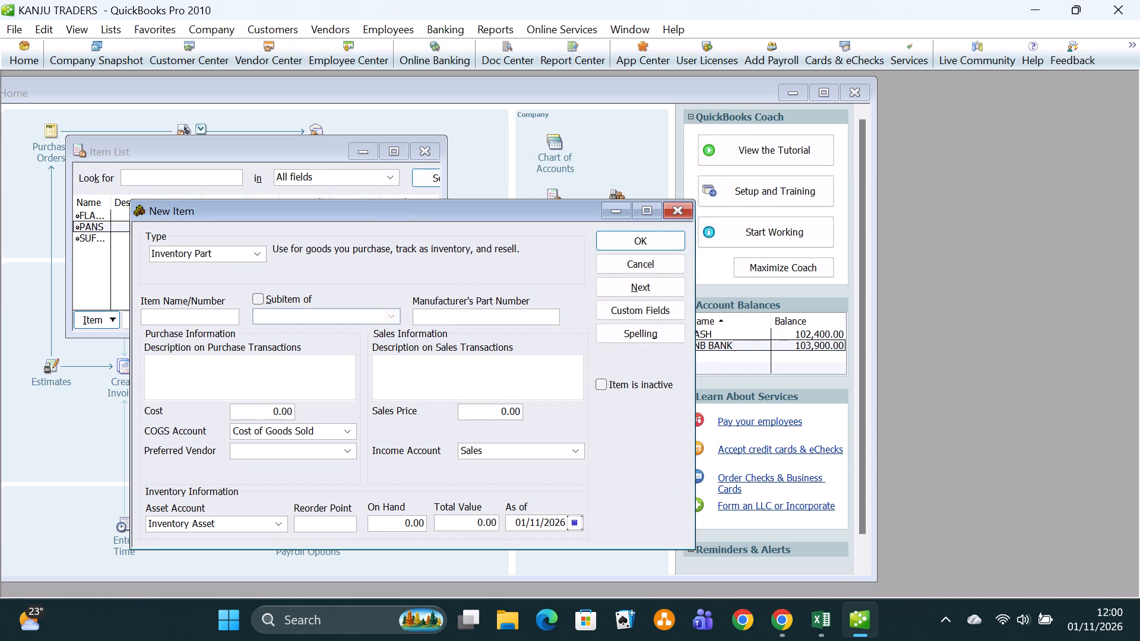
pyautogui.write('DINNER SETS')
pyautogui.click(265, 402)
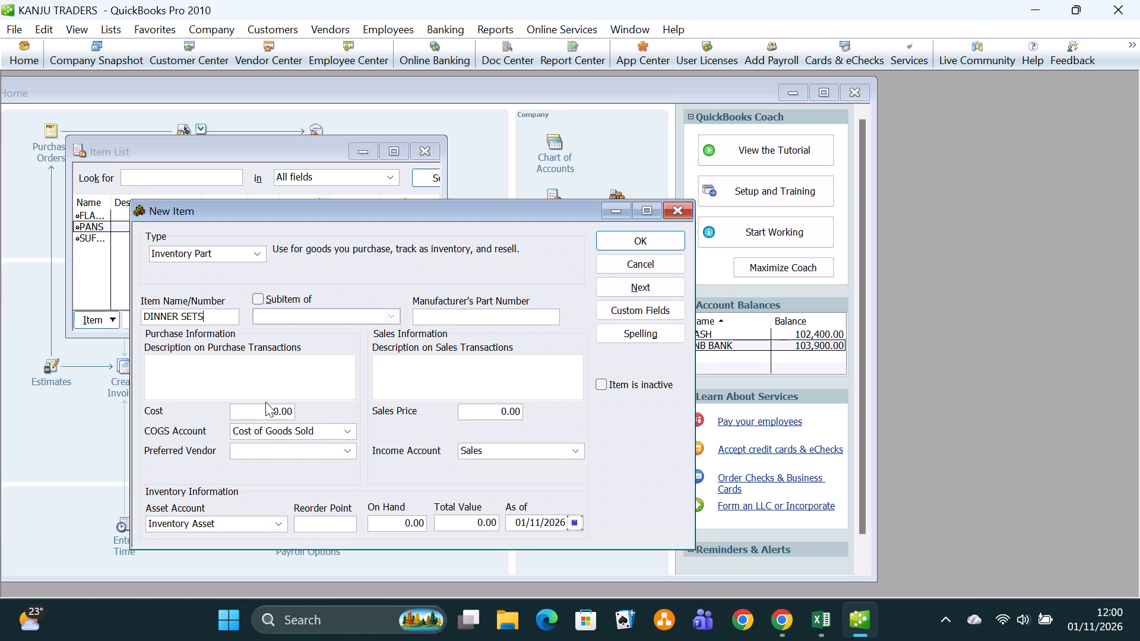
pyautogui.click(267, 407)
pyautogui.write('120')
pyautogui.click(468, 412)
pyautogui.press('1')
pyautogui.write('68')
pyautogui.click(400, 526)
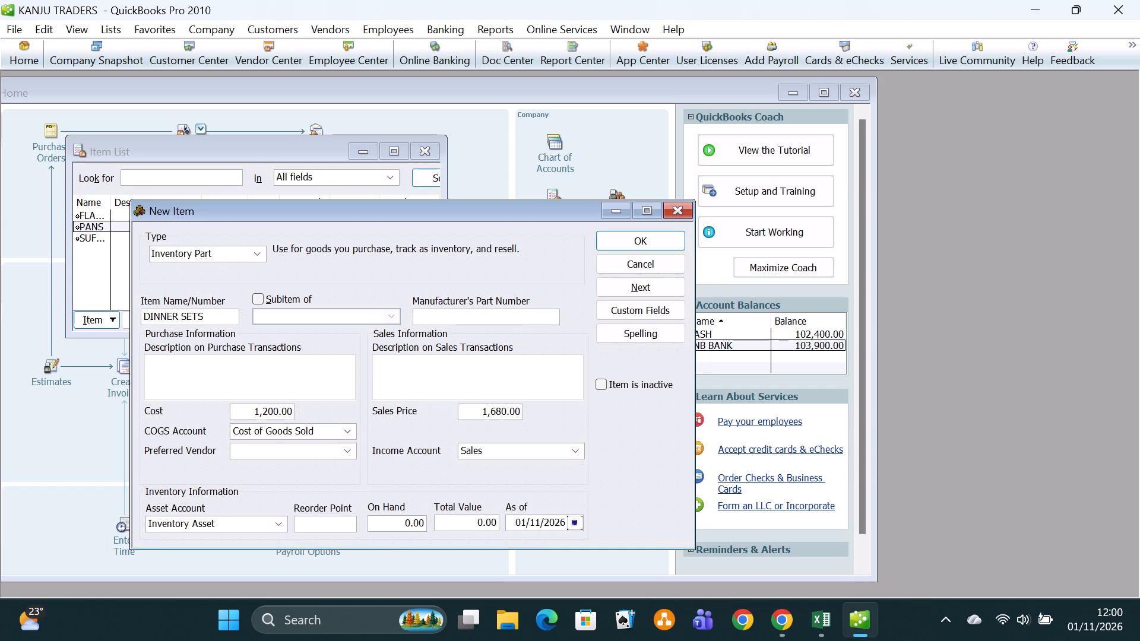
pyautogui.write('20')
pyautogui.click(460, 519)
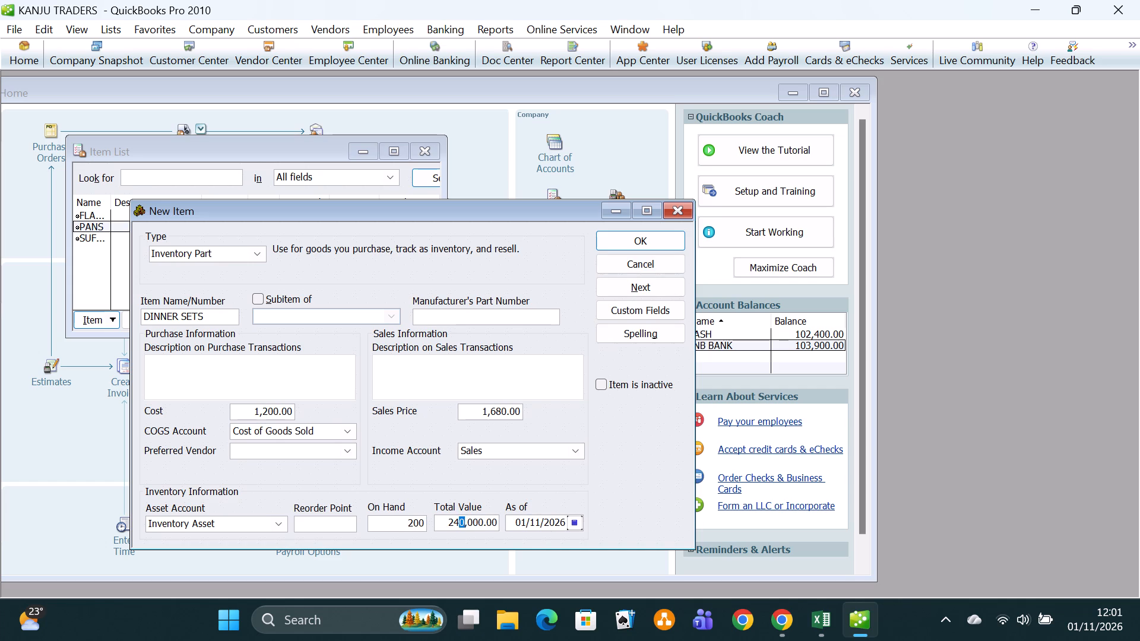
# Date the DINNER SETS opening stock 01/07/2022, save it as the last item, accepting the past date, and close the item list.
pyautogui.click(566, 525)
pyautogui.press('BackSpace')
pyautogui.press('BackSpace')
pyautogui.press('BackSpace')
pyautogui.press('BackSpace')
pyautogui.press('BackSpace')
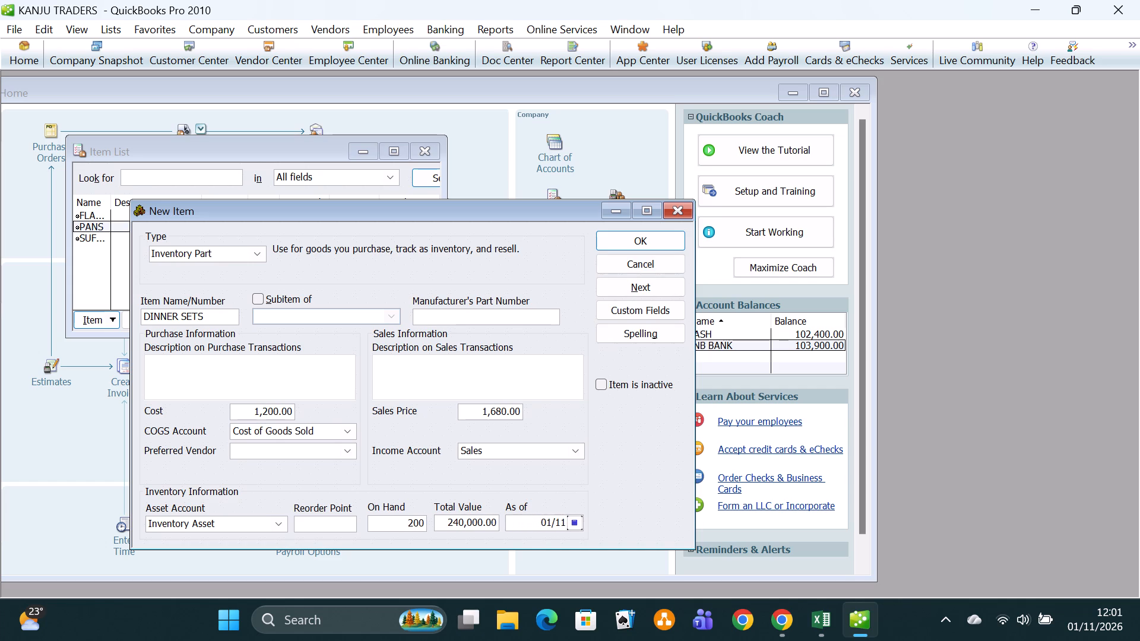
pyautogui.press('BackSpace')
pyautogui.press('BackSpace')
pyautogui.press('BackSpace')
pyautogui.press('BackSpace')
pyautogui.press('BackSpace')
pyautogui.keyDown('ctrl'); pyautogui.click(566, 525); pyautogui.keyUp('ctrl')
pyautogui.hotkey('ctrl', 'v')
pyautogui.click(634, 236)
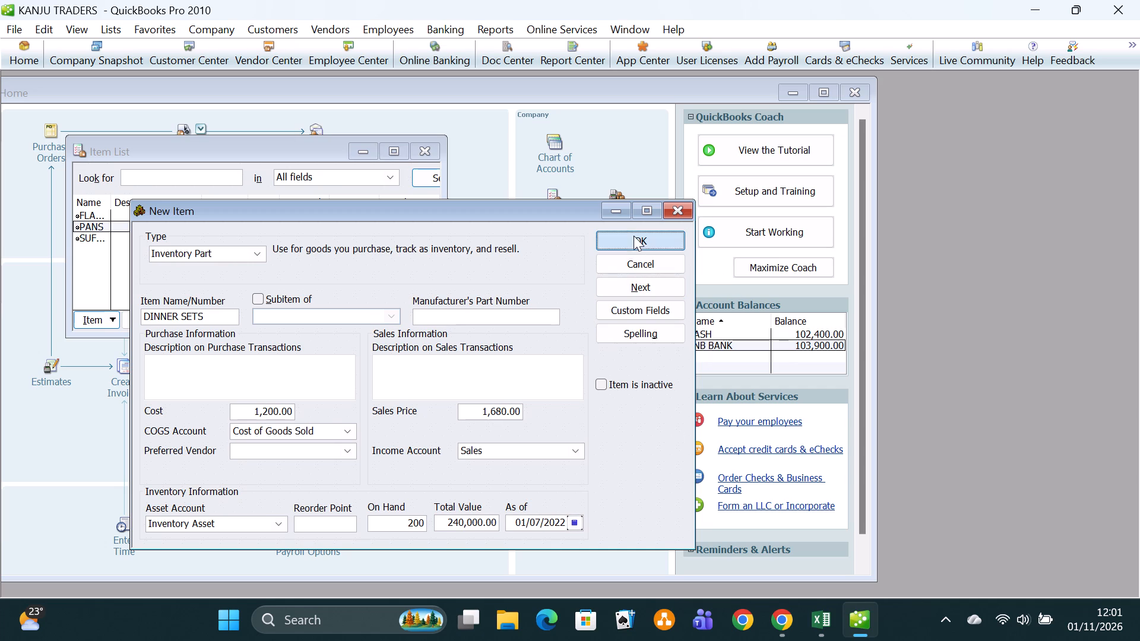
pyautogui.click(552, 298)
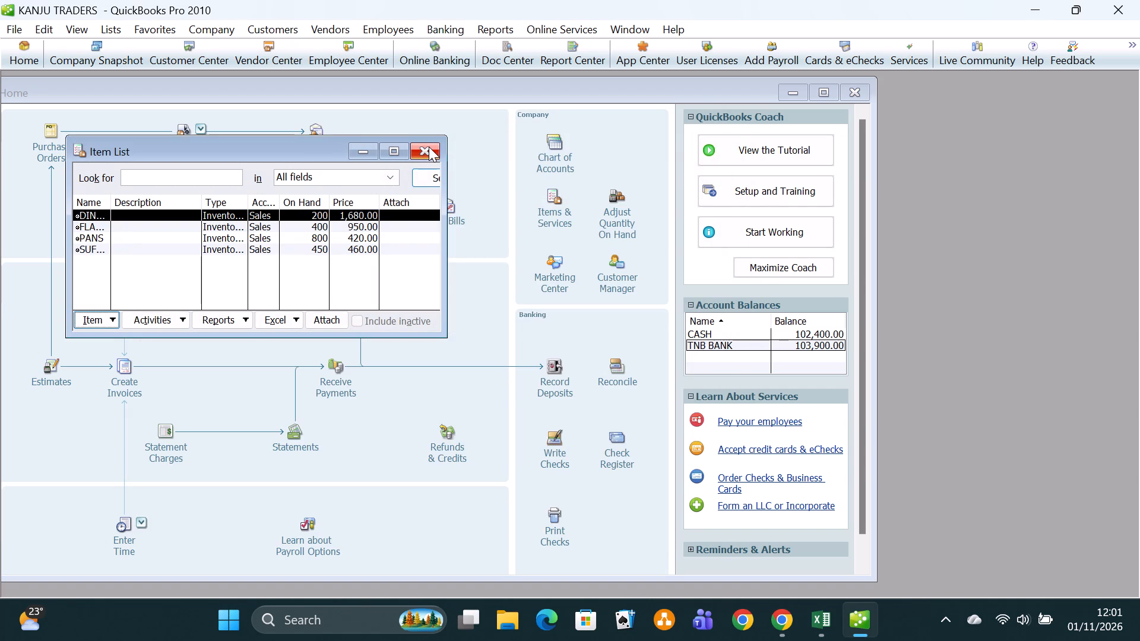
pyautogui.click(429, 147)
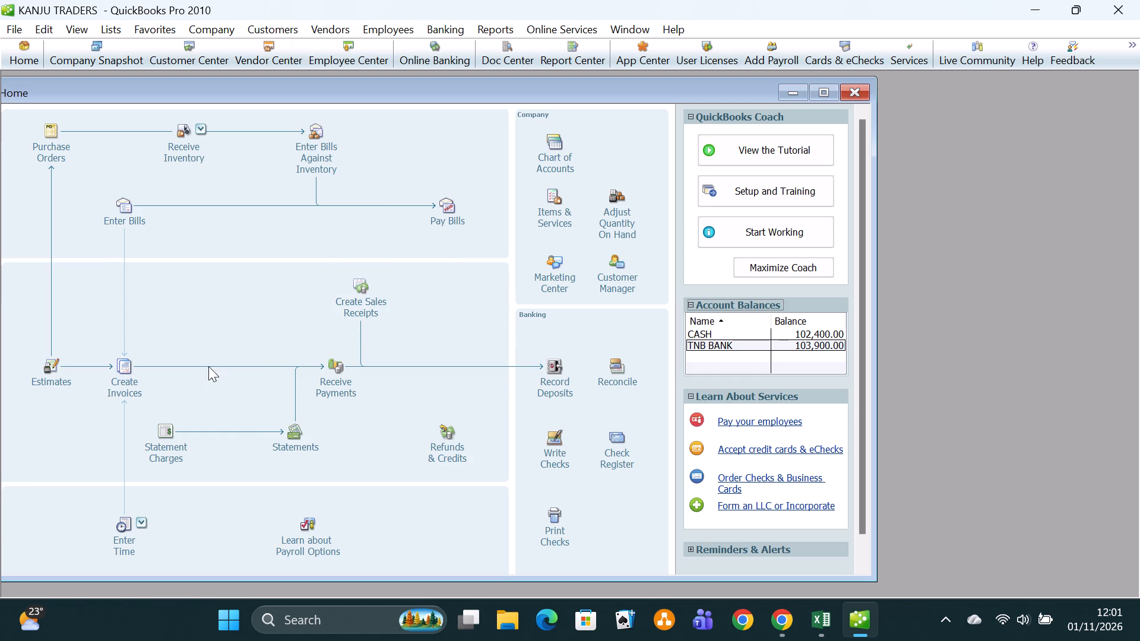
# Open the form for creating customer invoices, dismissing the offer to customize the forms.
pyautogui.click(125, 373)
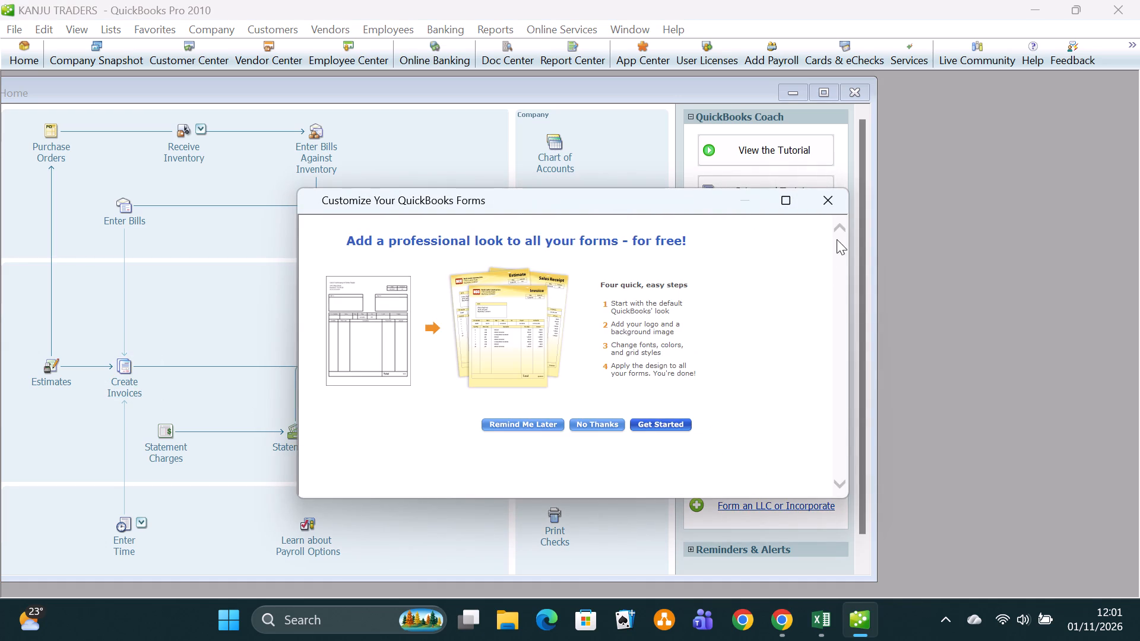
pyautogui.click(835, 199)
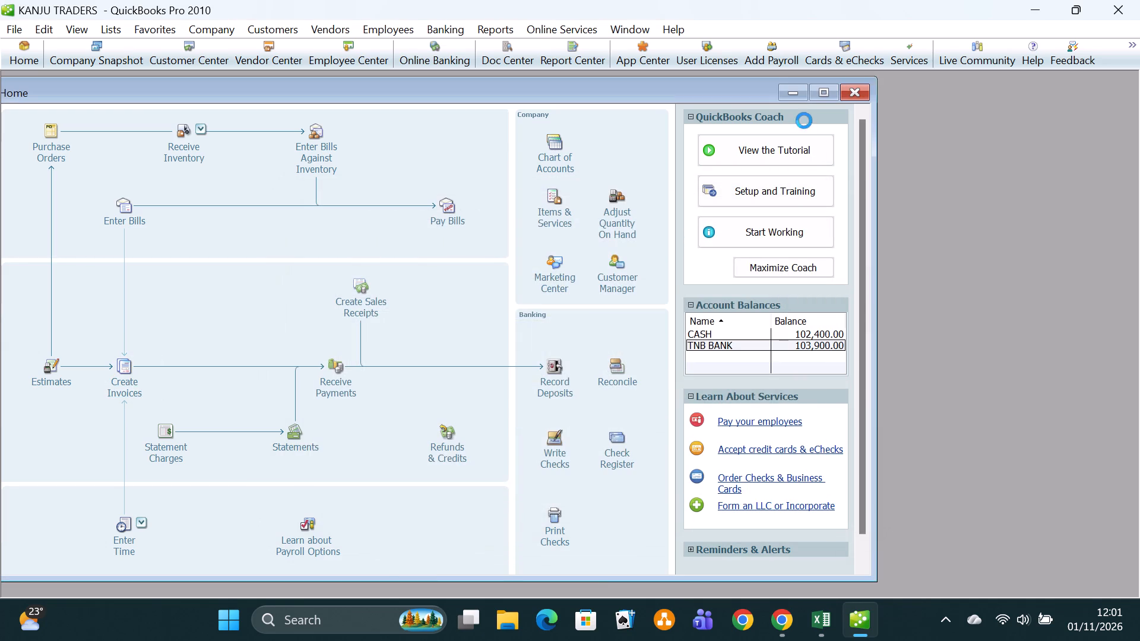
# Minimize the QuickBooks window to reach the desktop and launch the Kuro application.
pyautogui.click(1035, 4)
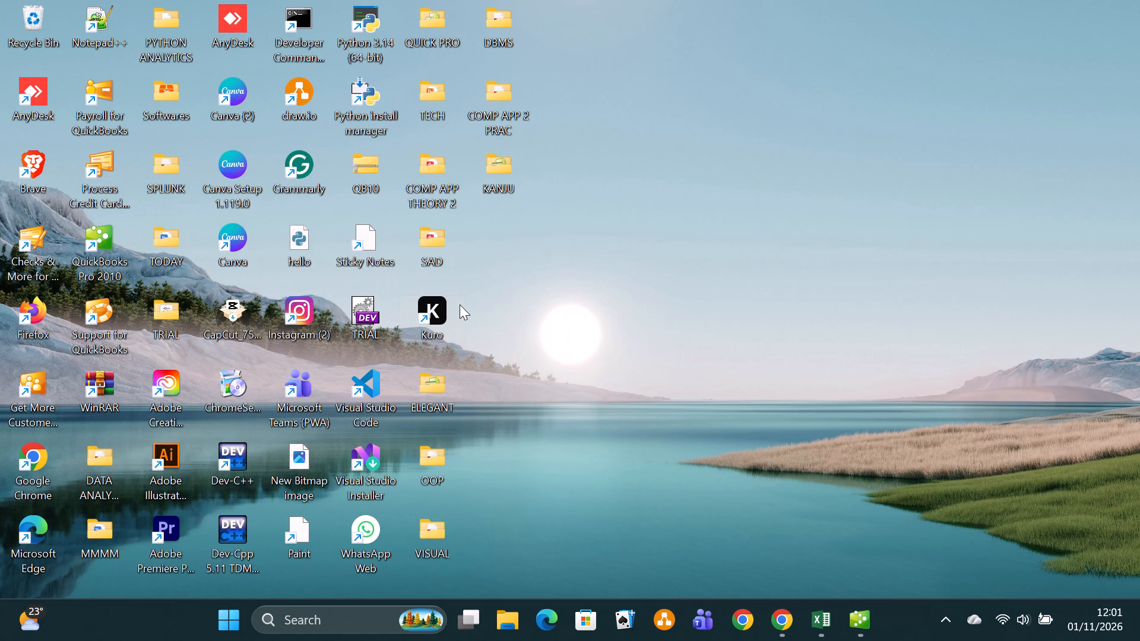
pyautogui.click(436, 304)
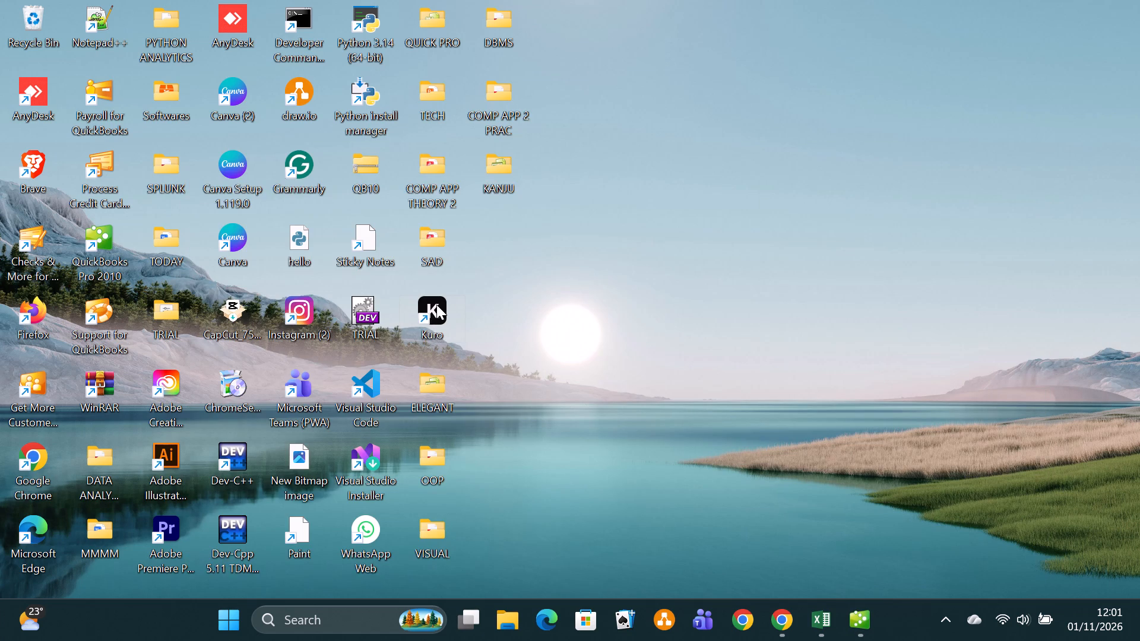
pyautogui.doubleClick(436, 304)
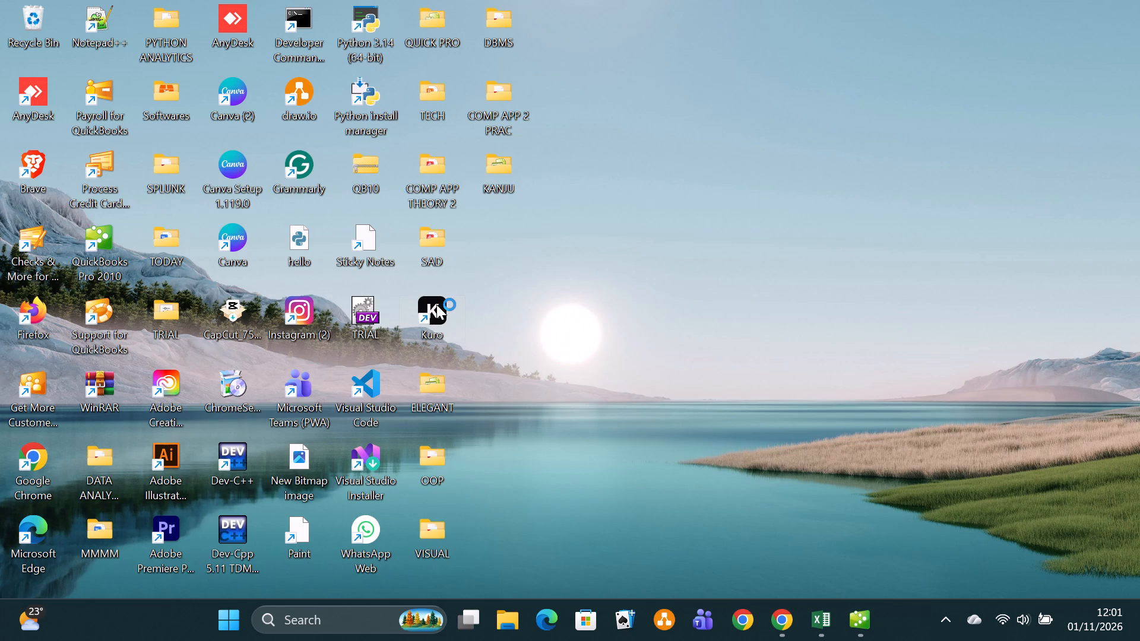
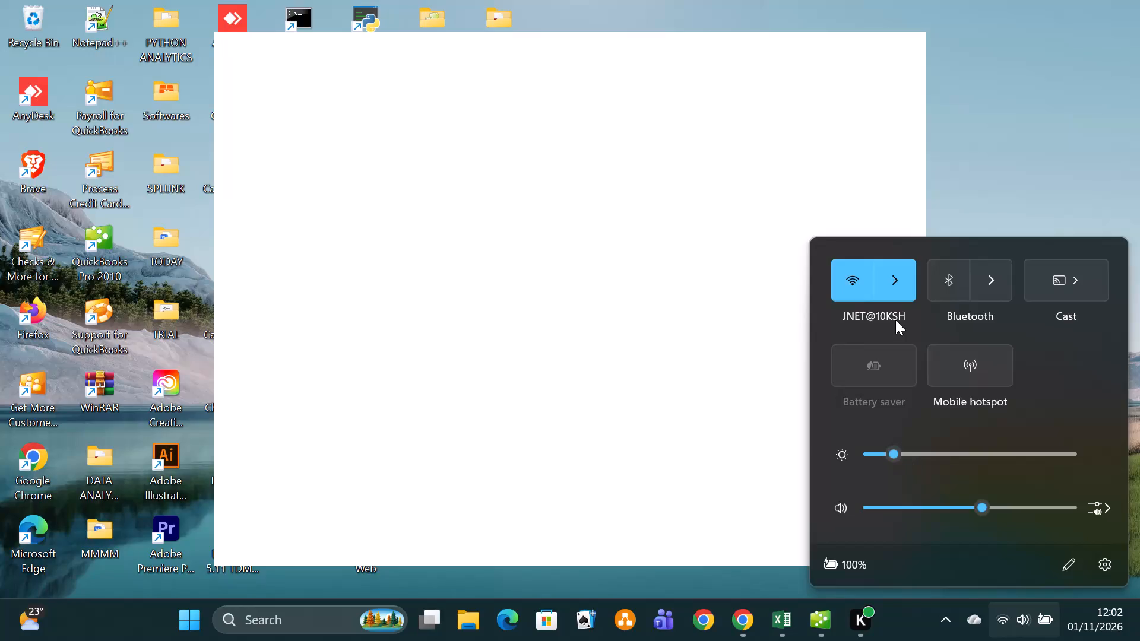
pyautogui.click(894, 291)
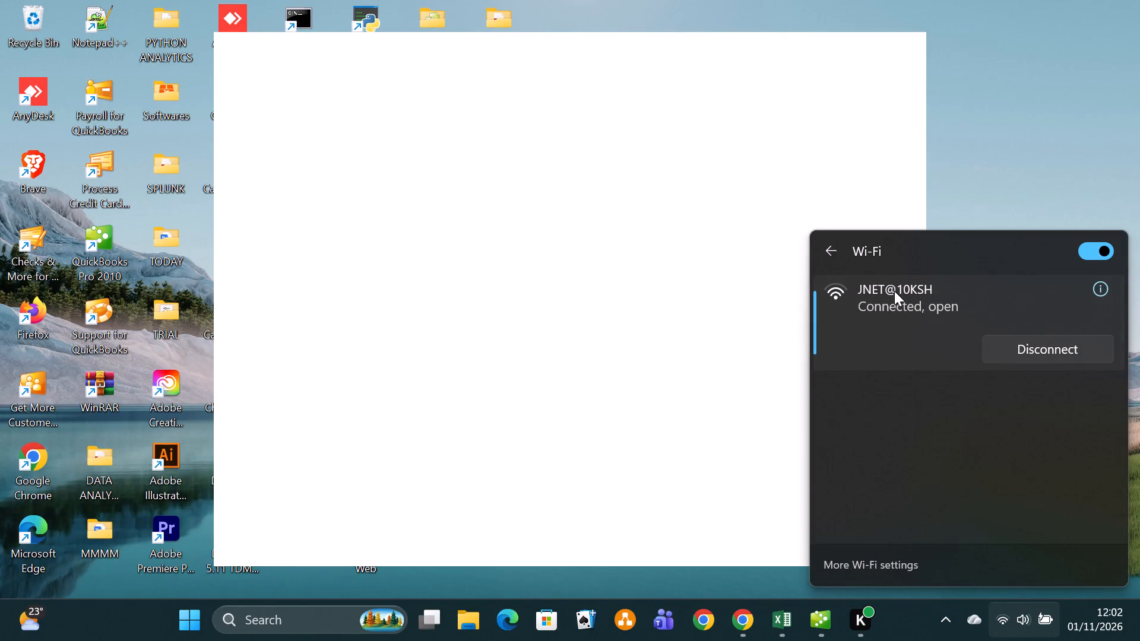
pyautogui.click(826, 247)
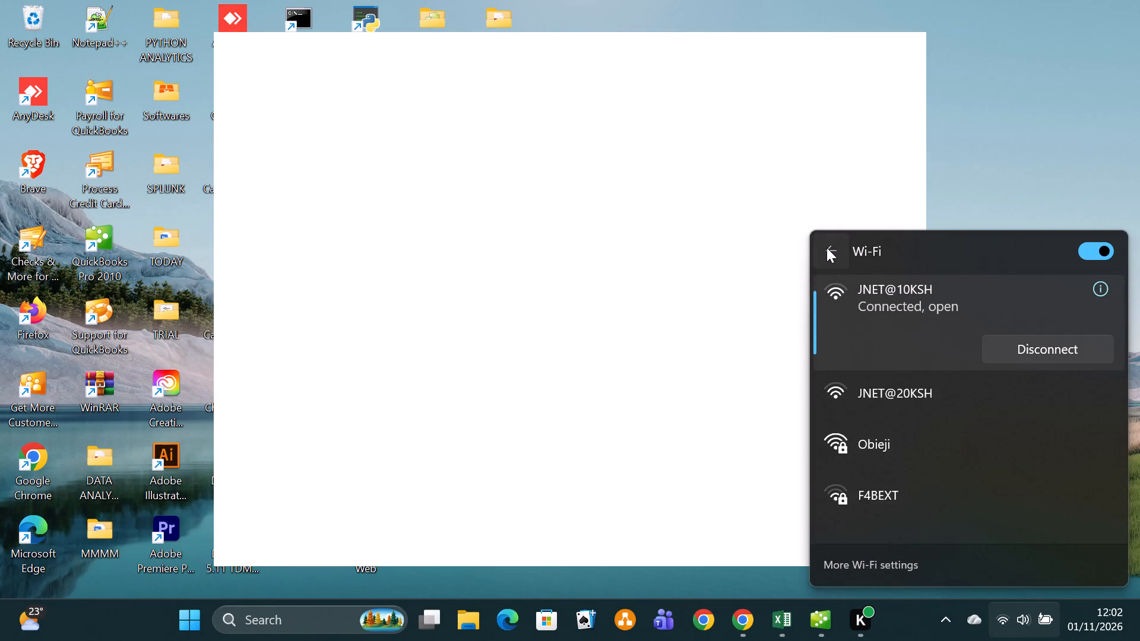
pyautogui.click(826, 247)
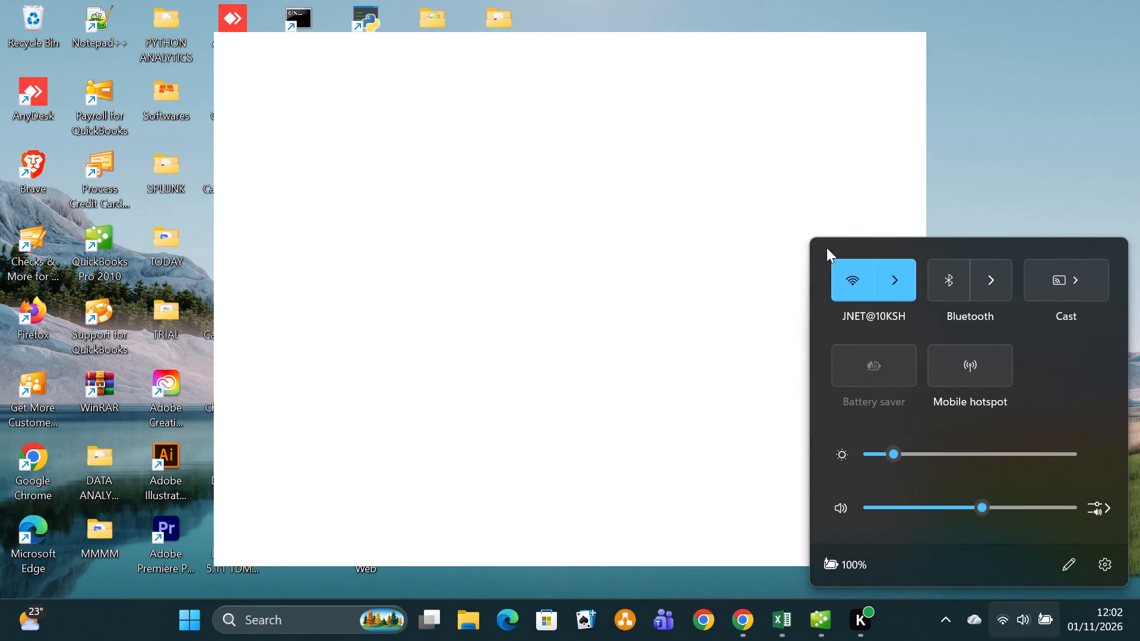
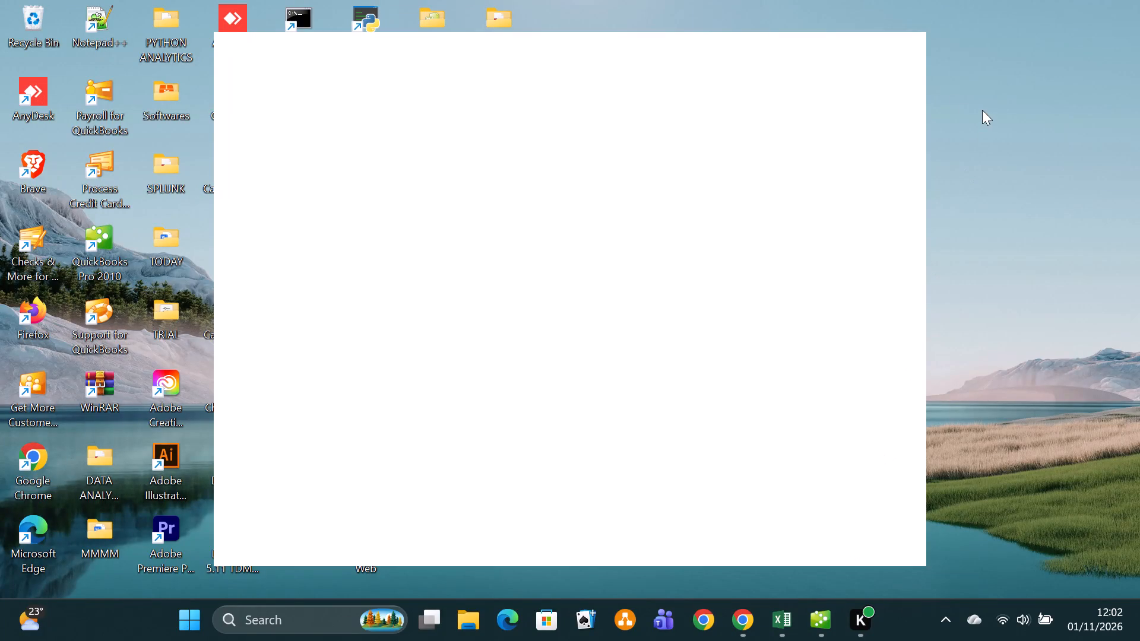
# Switch back to the KANJU TRADERS company file in QuickBooks from the desktop.
pyautogui.click(952, 161)
pyautogui.moveTo(952, 161); pyautogui.dragTo(949, 167)
pyautogui.click(822, 630)
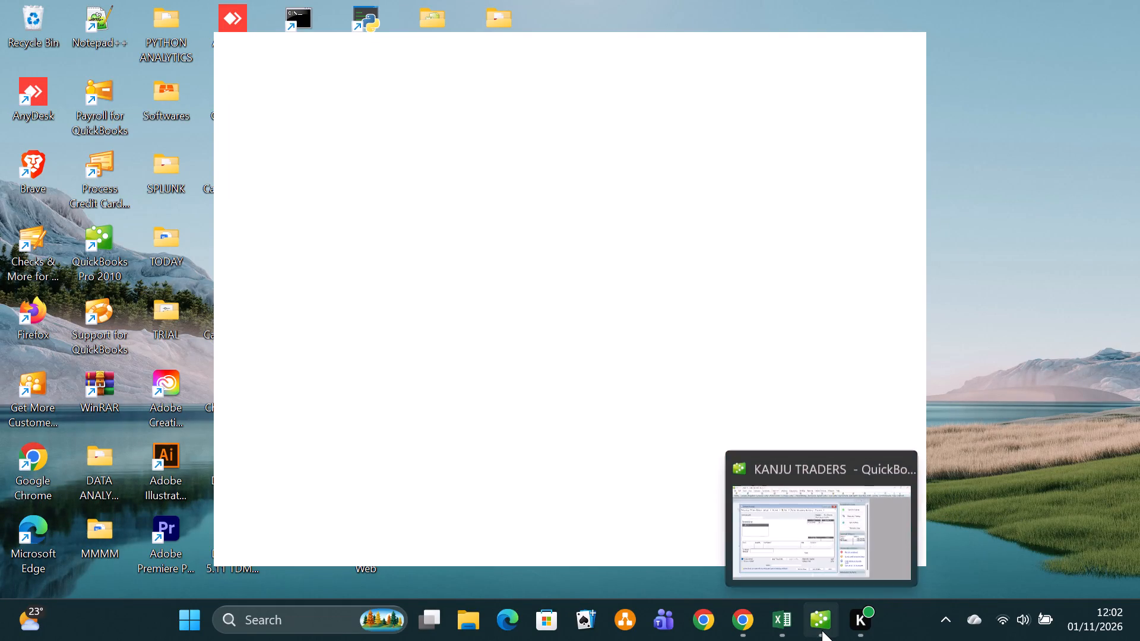
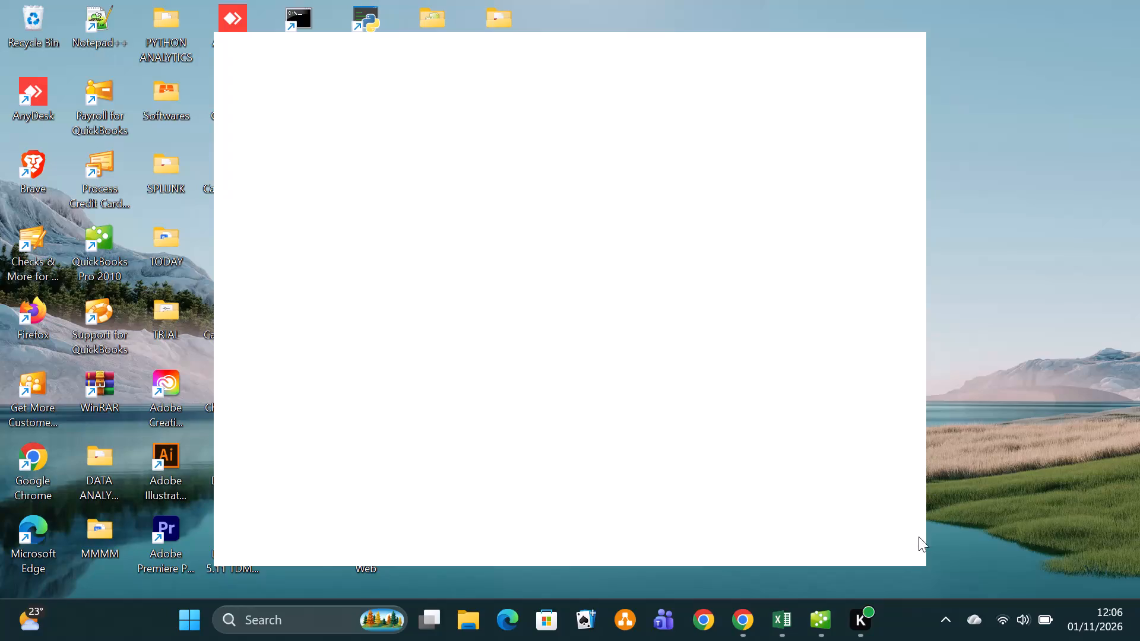
# Switch the computer's Wi-Fi off and on again, and bring up the list of available wireless networks.
pyautogui.click(1003, 619)
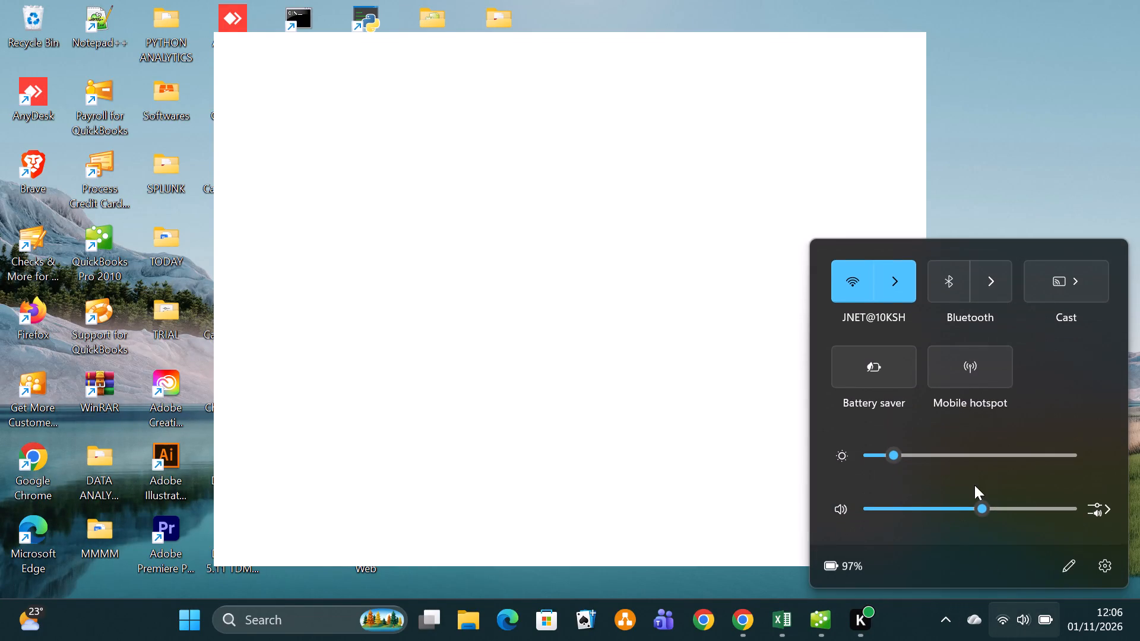
pyautogui.click(863, 291)
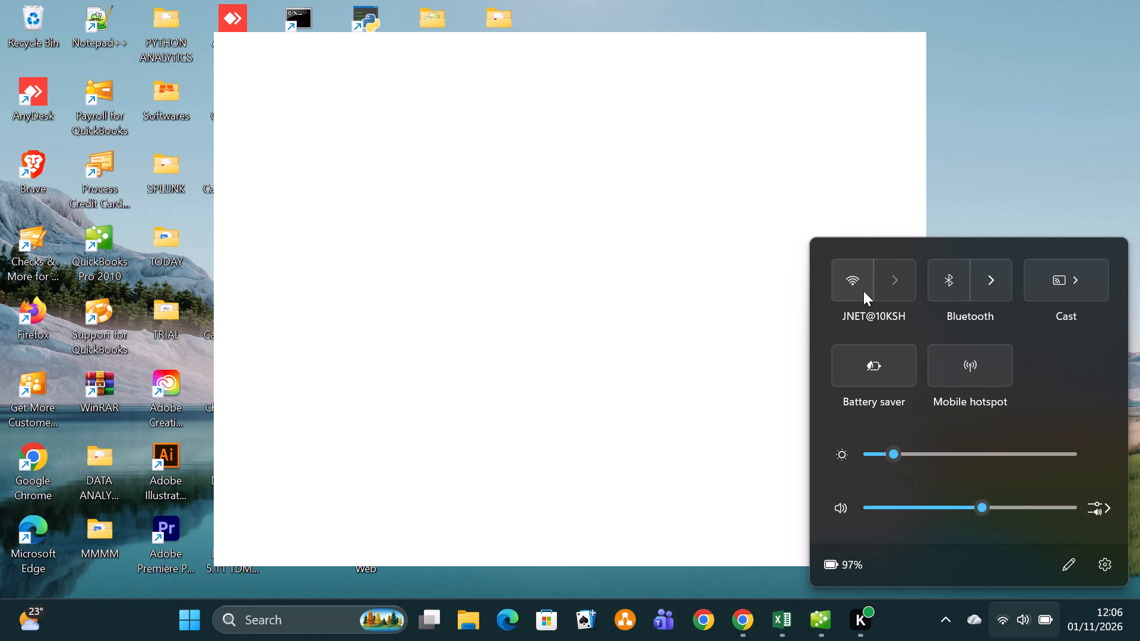
pyautogui.click(863, 291)
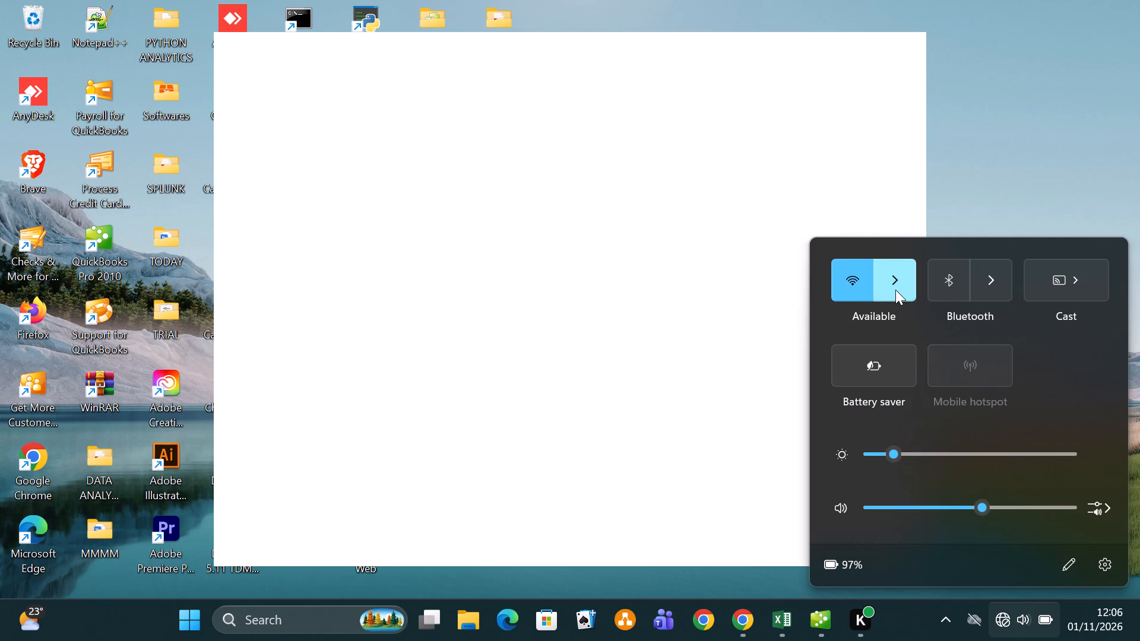
pyautogui.click(895, 290)
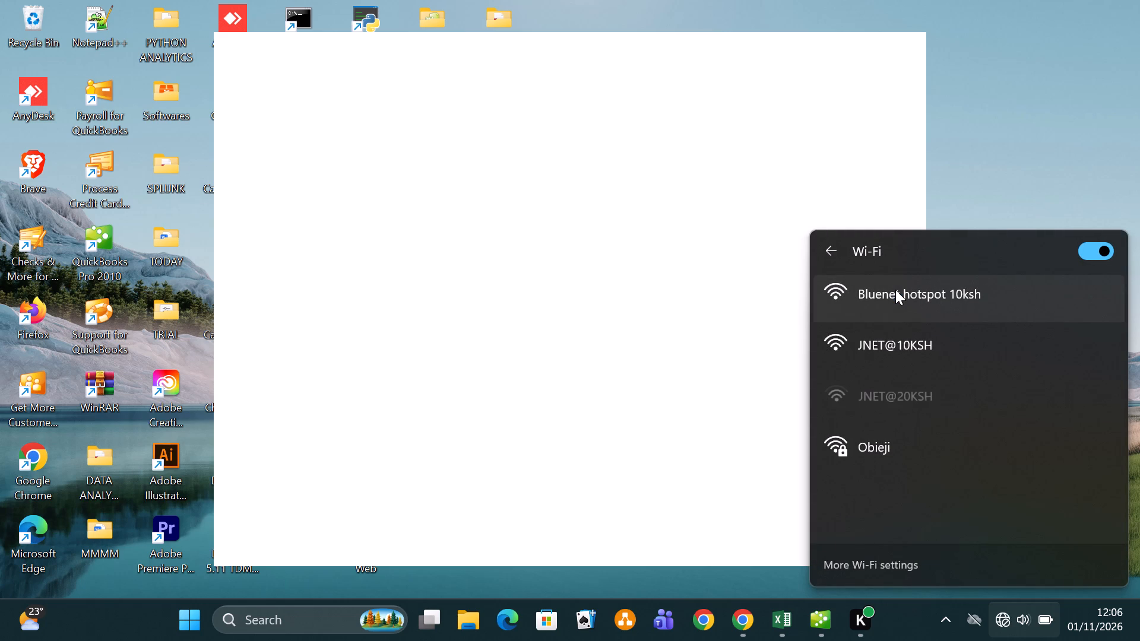
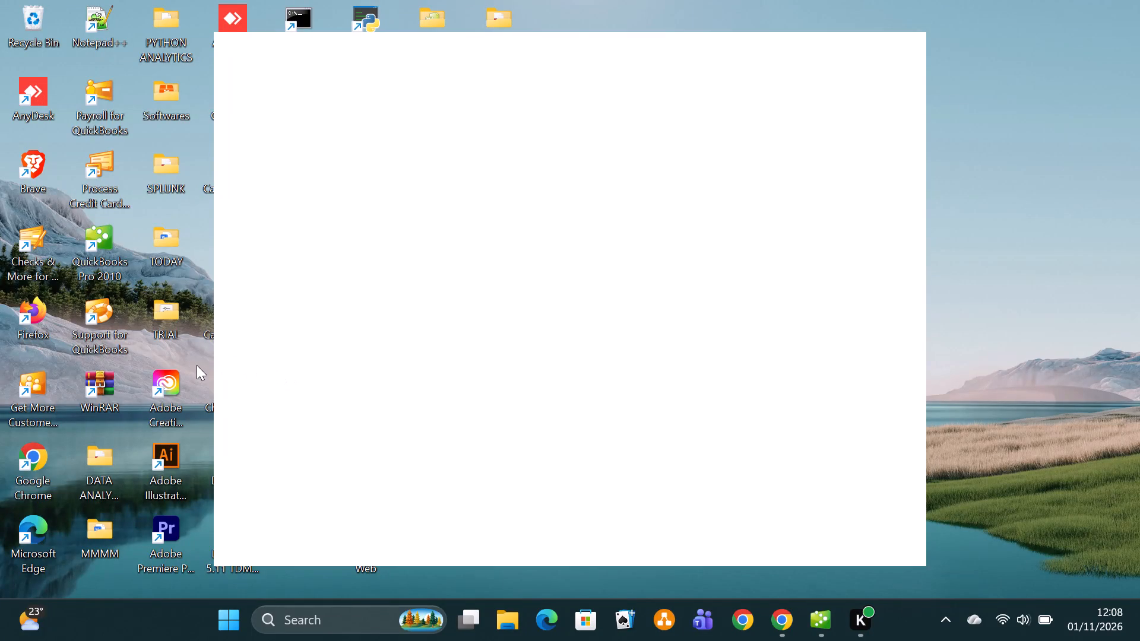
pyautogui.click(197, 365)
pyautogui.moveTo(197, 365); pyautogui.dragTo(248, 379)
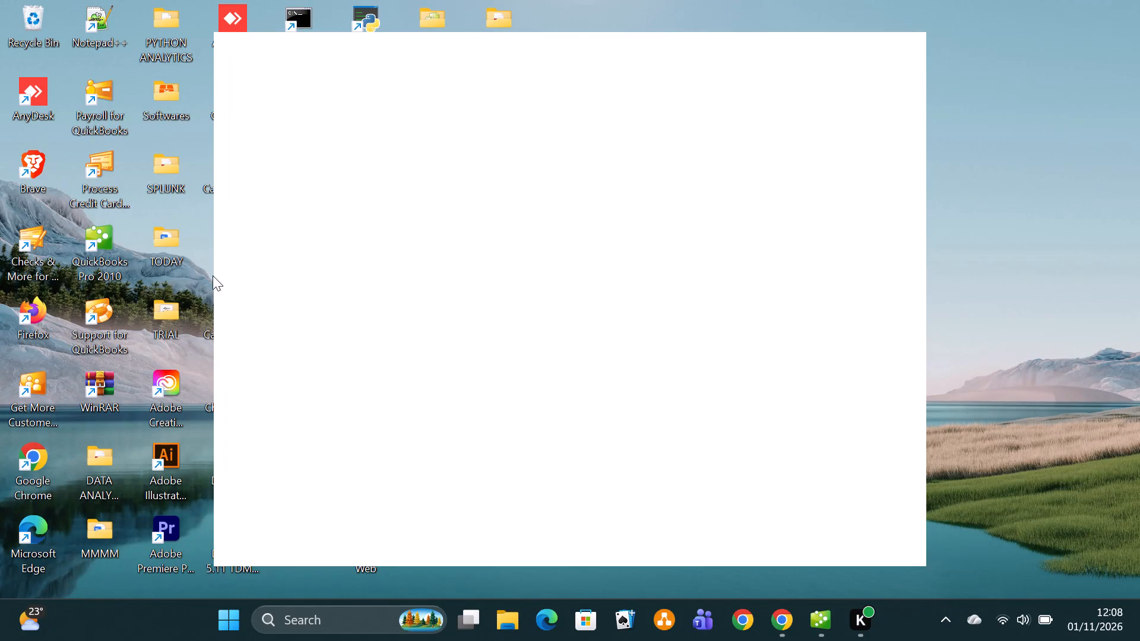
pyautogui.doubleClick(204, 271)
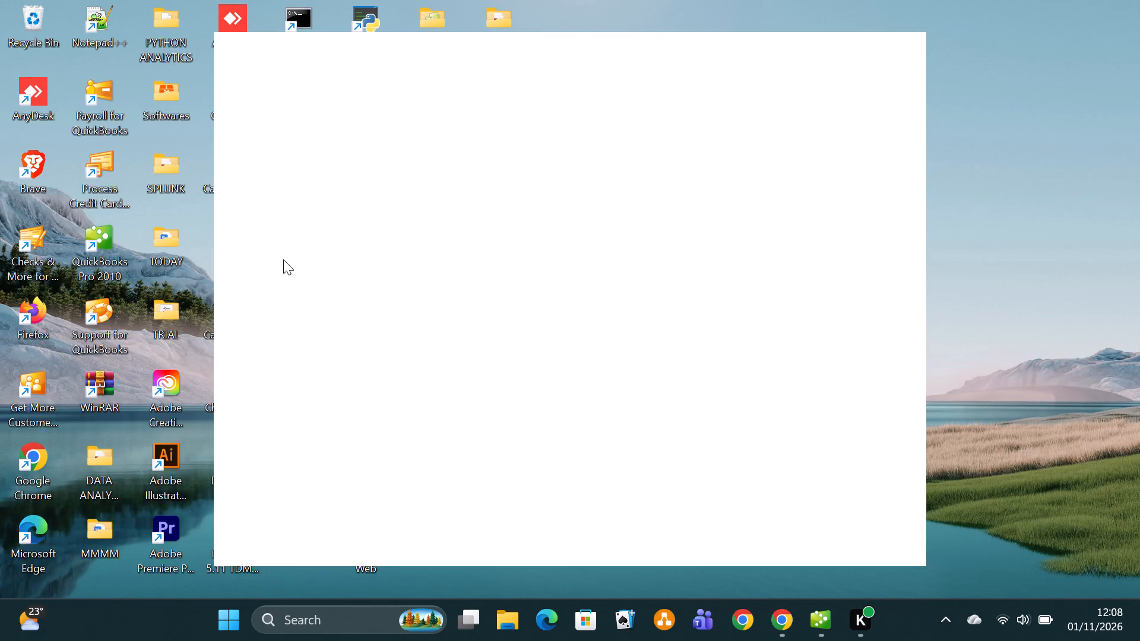
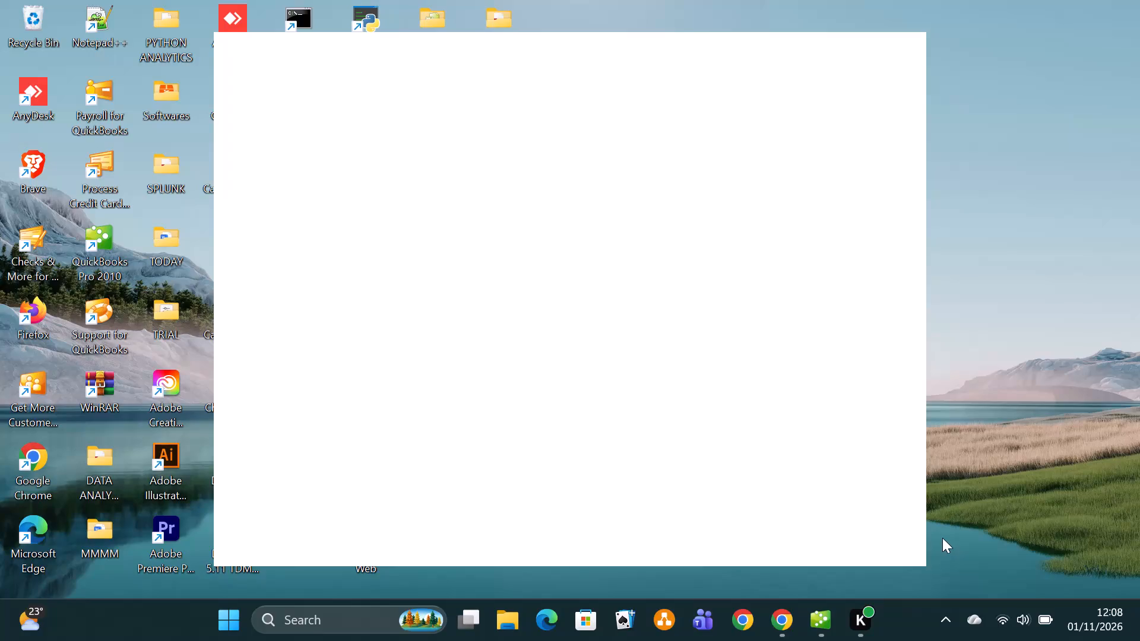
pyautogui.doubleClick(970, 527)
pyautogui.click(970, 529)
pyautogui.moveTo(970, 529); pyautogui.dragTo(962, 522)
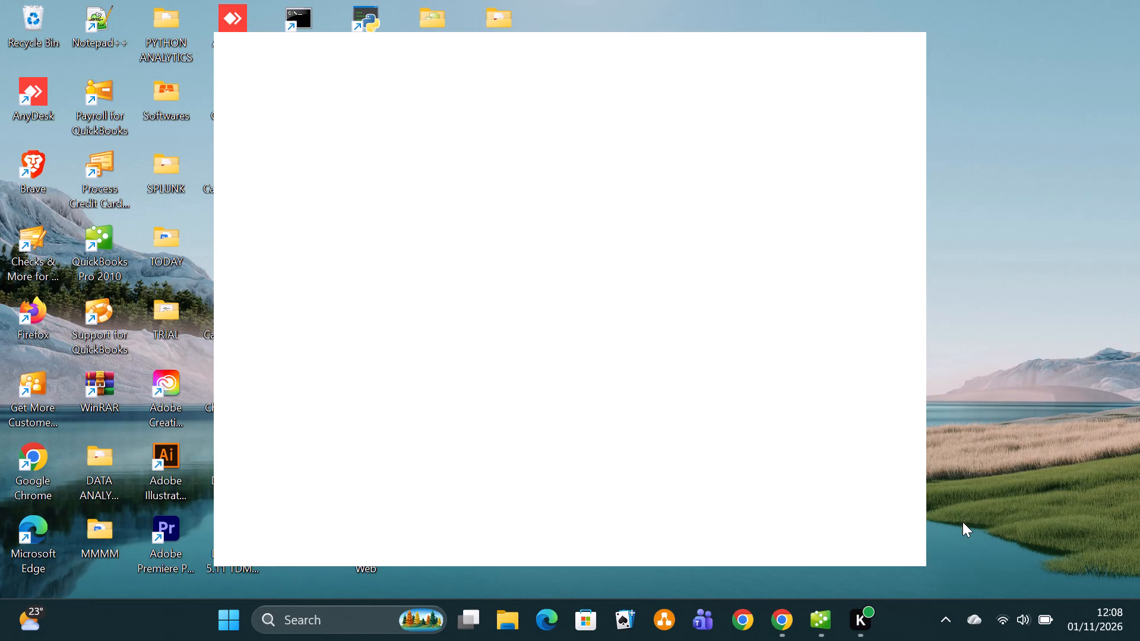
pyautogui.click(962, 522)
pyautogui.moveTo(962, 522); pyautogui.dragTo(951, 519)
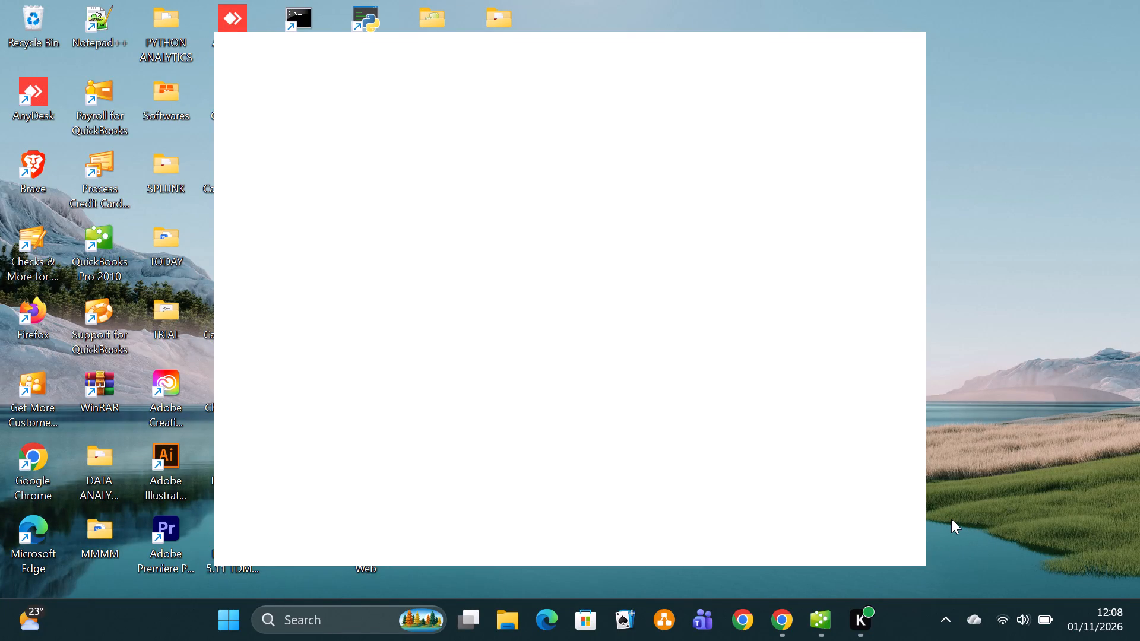
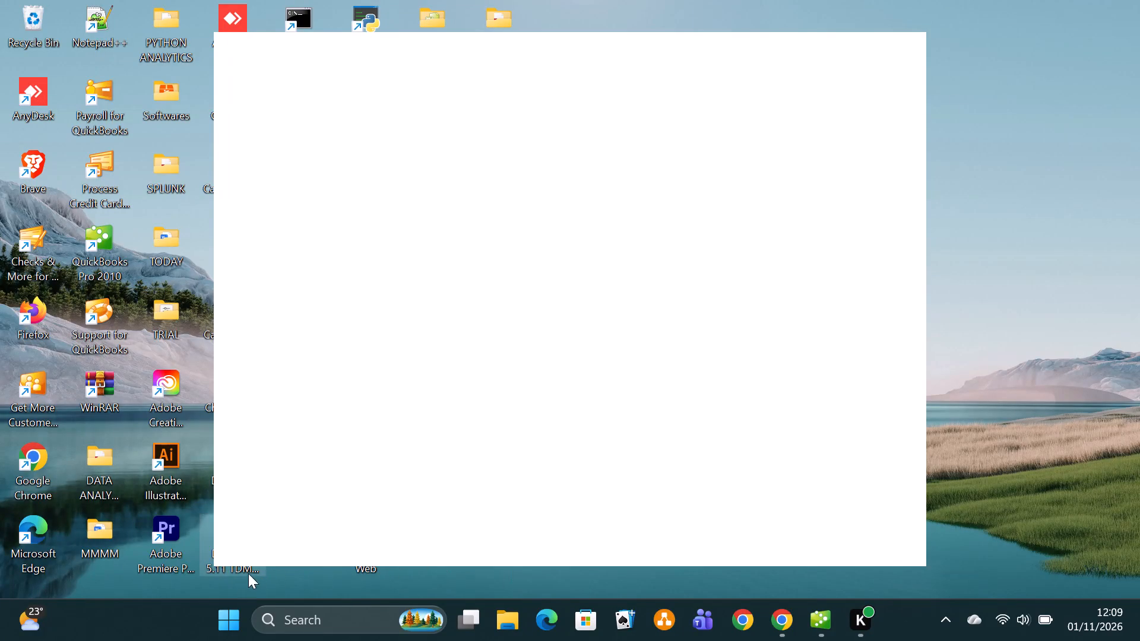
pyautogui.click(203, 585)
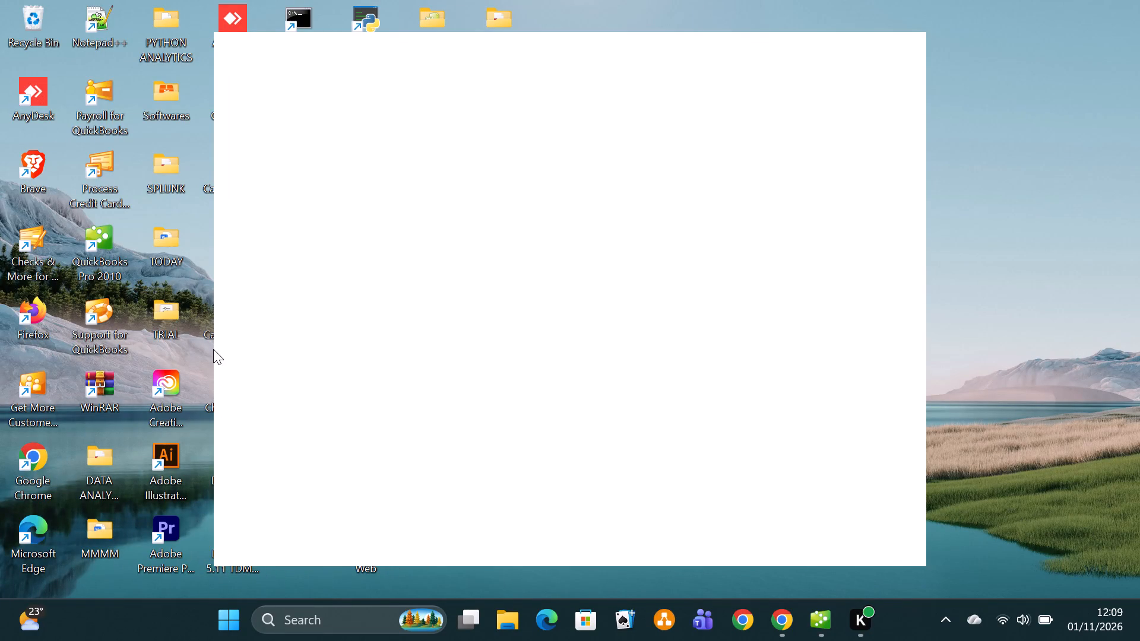
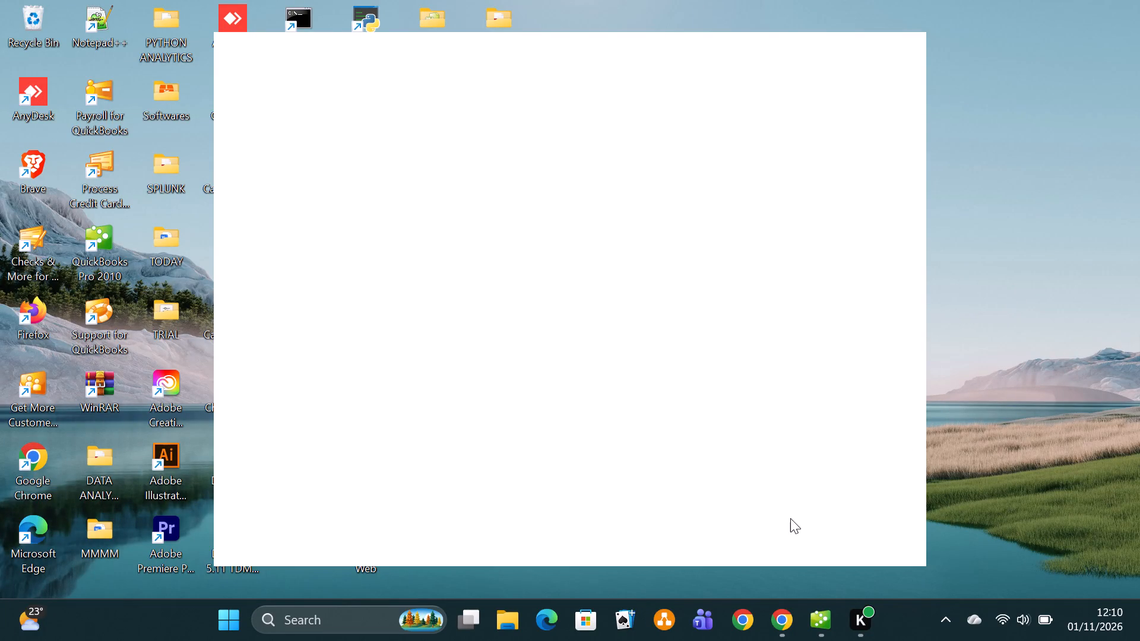
# Switch back to QuickBooks Pro 2010, returning to the blank Create Invoices form for KANJU TRADERS.
pyautogui.click(813, 618)
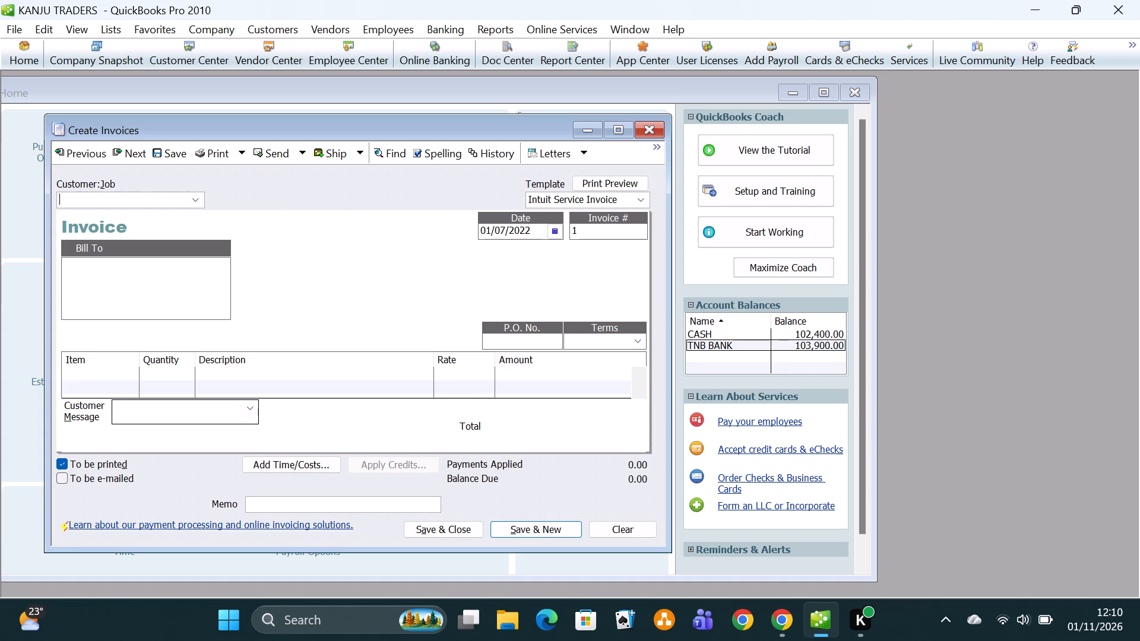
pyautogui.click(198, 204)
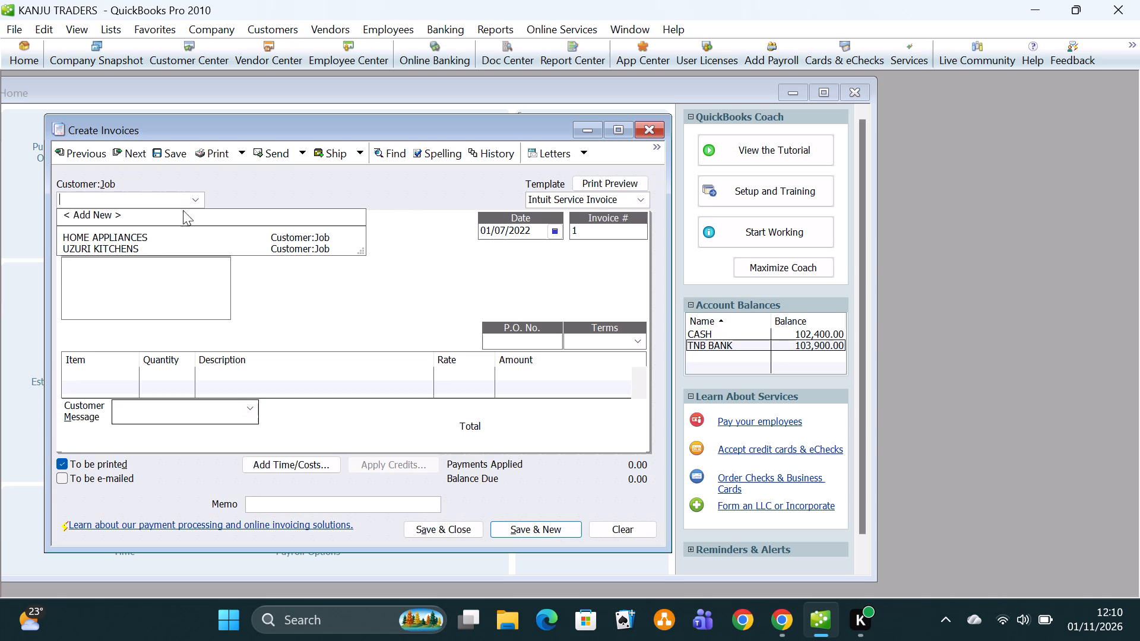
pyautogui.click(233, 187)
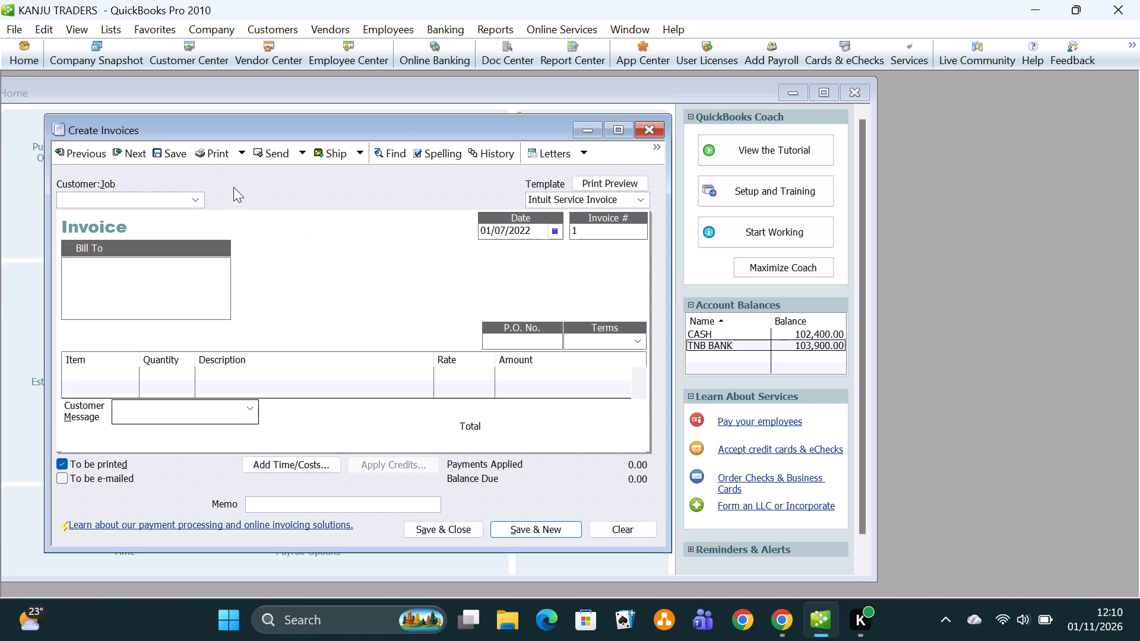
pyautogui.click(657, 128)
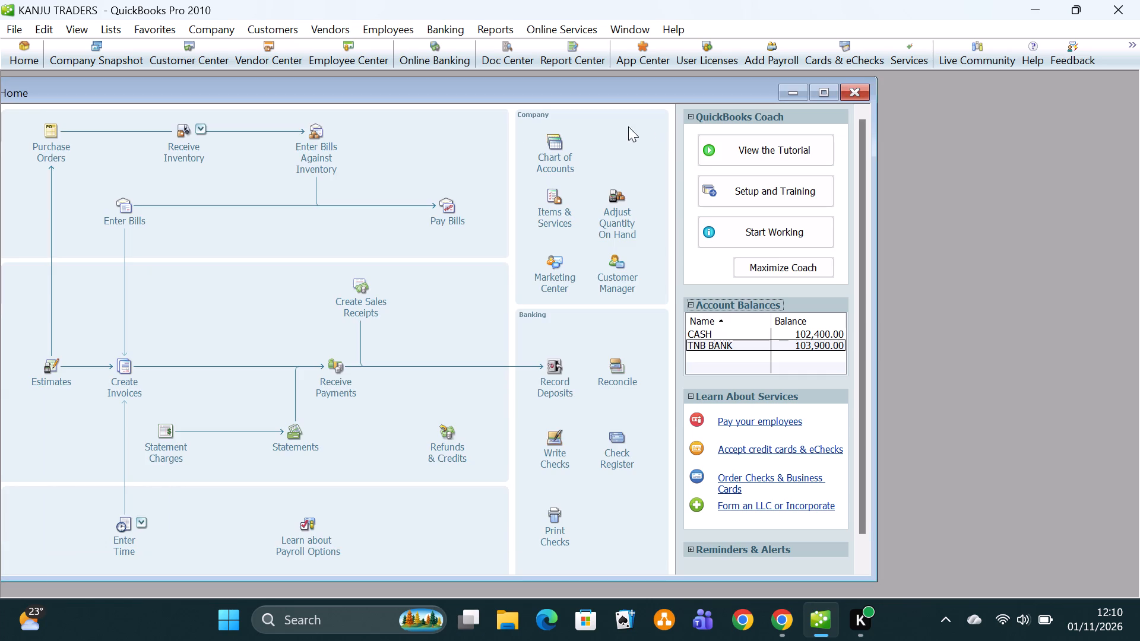
# Start a bill for inventory received with a bill, with CHINAWARE INDUSTRIES as the vendor.
pyautogui.click(186, 138)
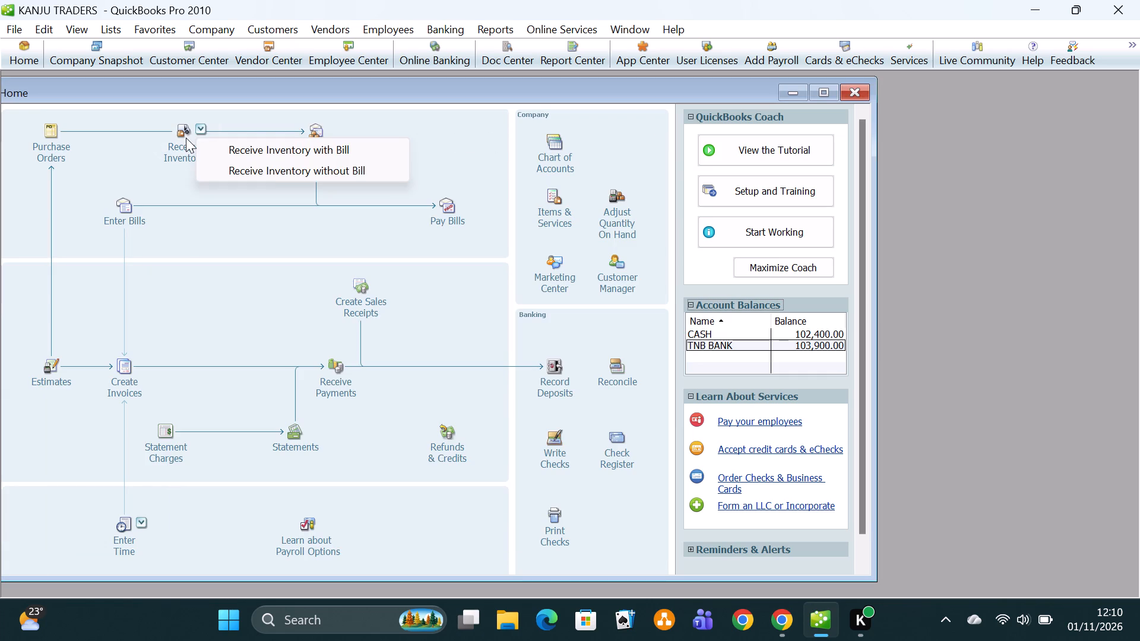
pyautogui.click(245, 148)
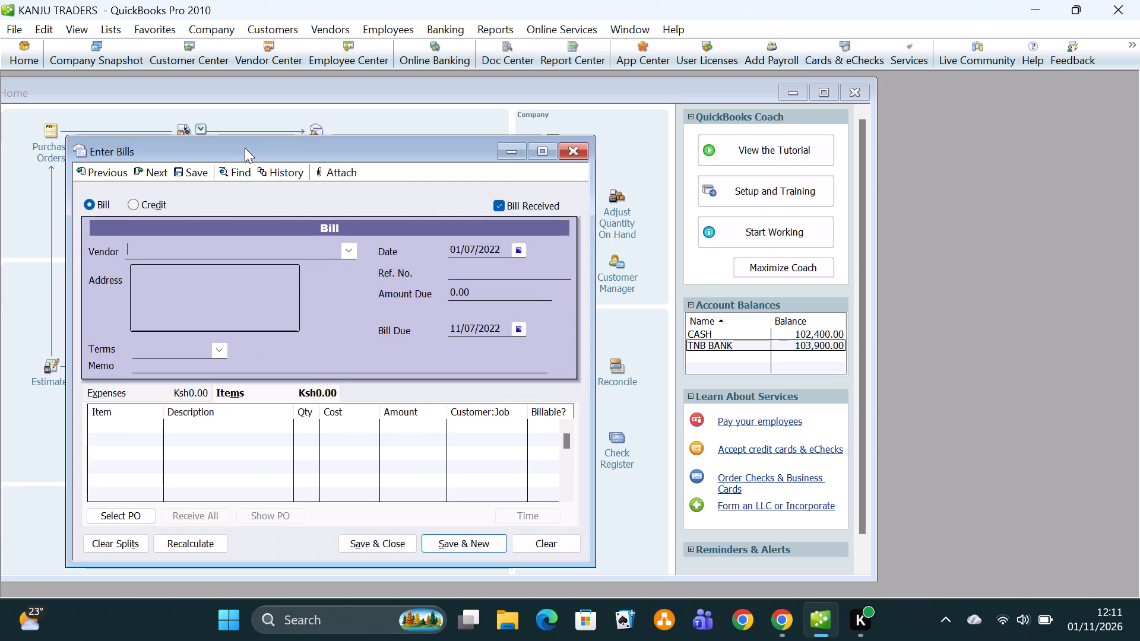
pyautogui.click(348, 250)
pyautogui.click(244, 298)
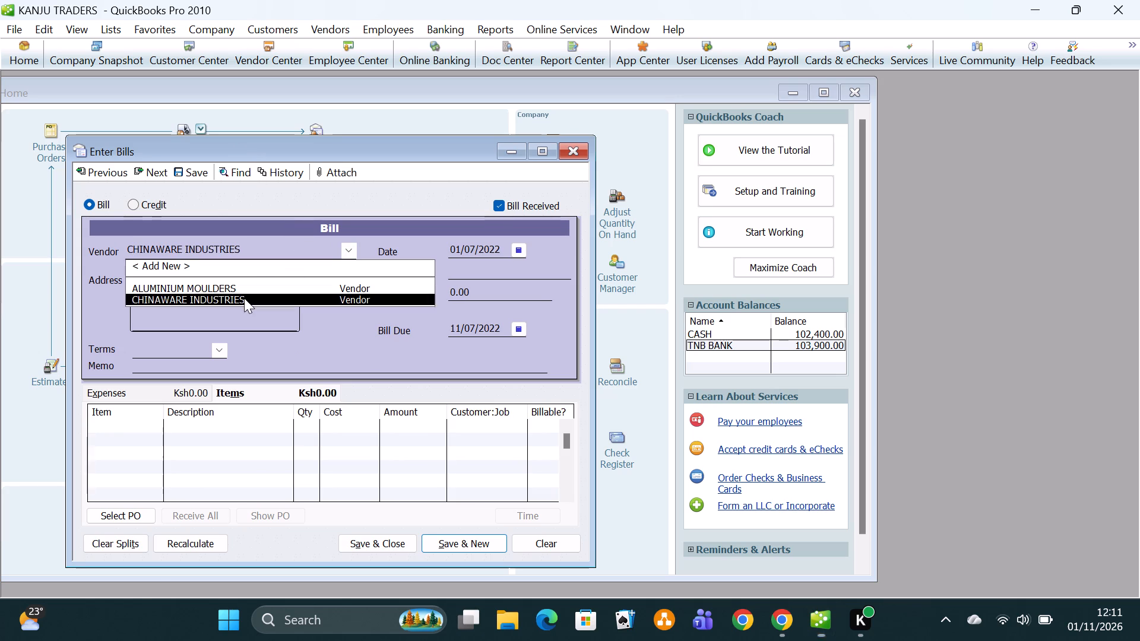
# Add FLASKS as the first item on the CHINAWARE INDUSTRIES bill, with a quantity of 200.
pyautogui.click(147, 421)
pyautogui.click(147, 421)
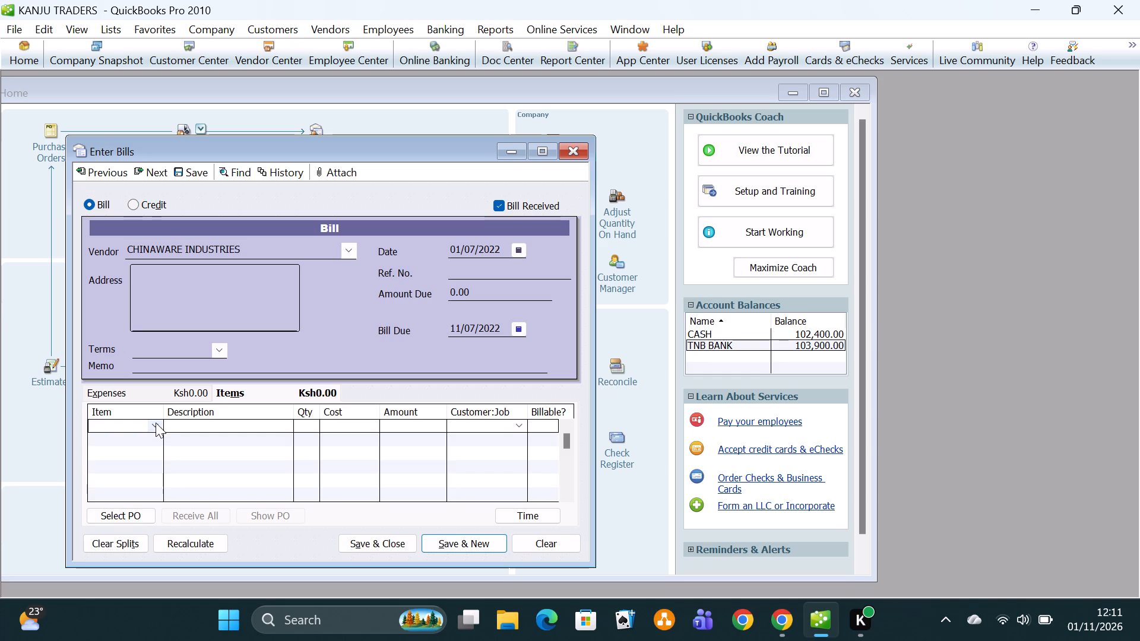
pyautogui.click(156, 423)
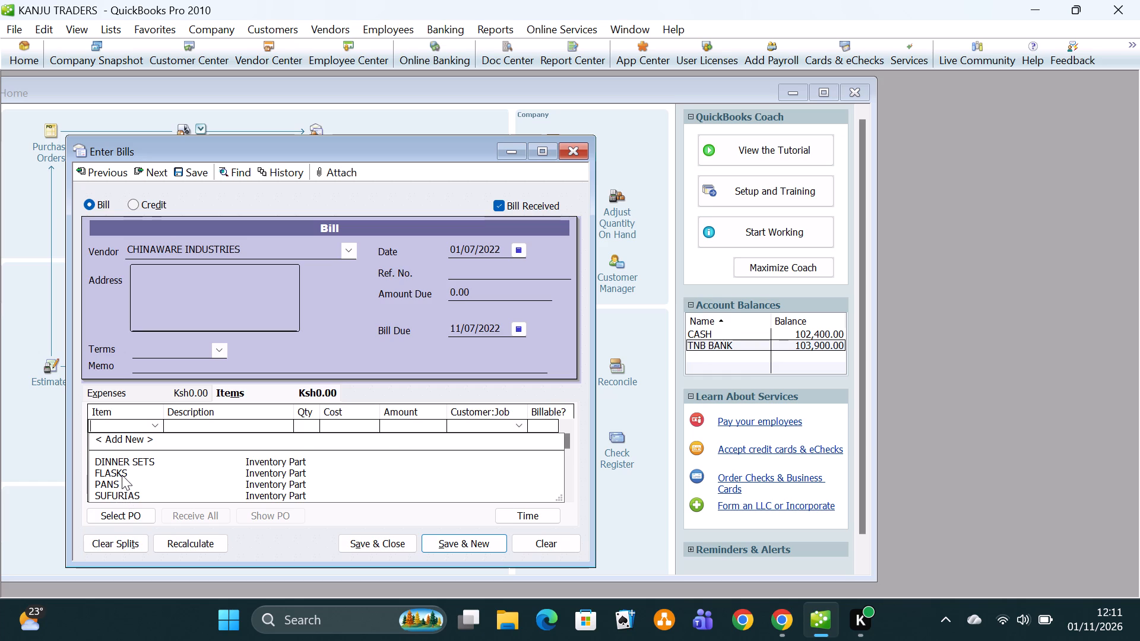
pyautogui.click(122, 475)
pyautogui.click(308, 429)
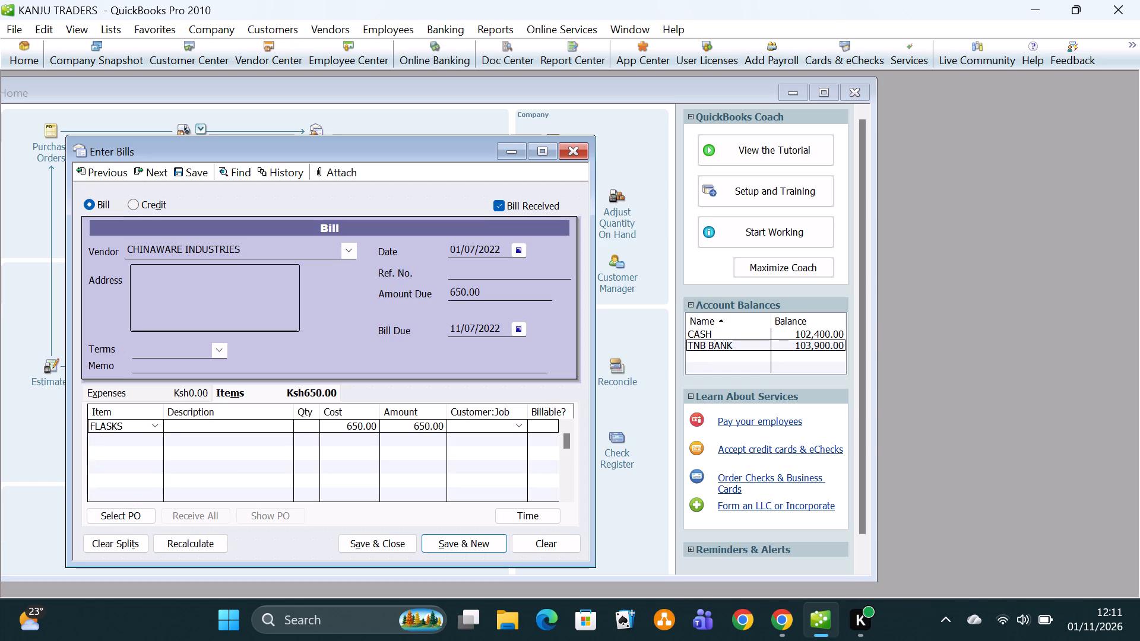
pyautogui.write('200')
# Add SUFURIAS as the second item on the bill, with a quantity of 400.
pyautogui.click(142, 441)
pyautogui.click(154, 441)
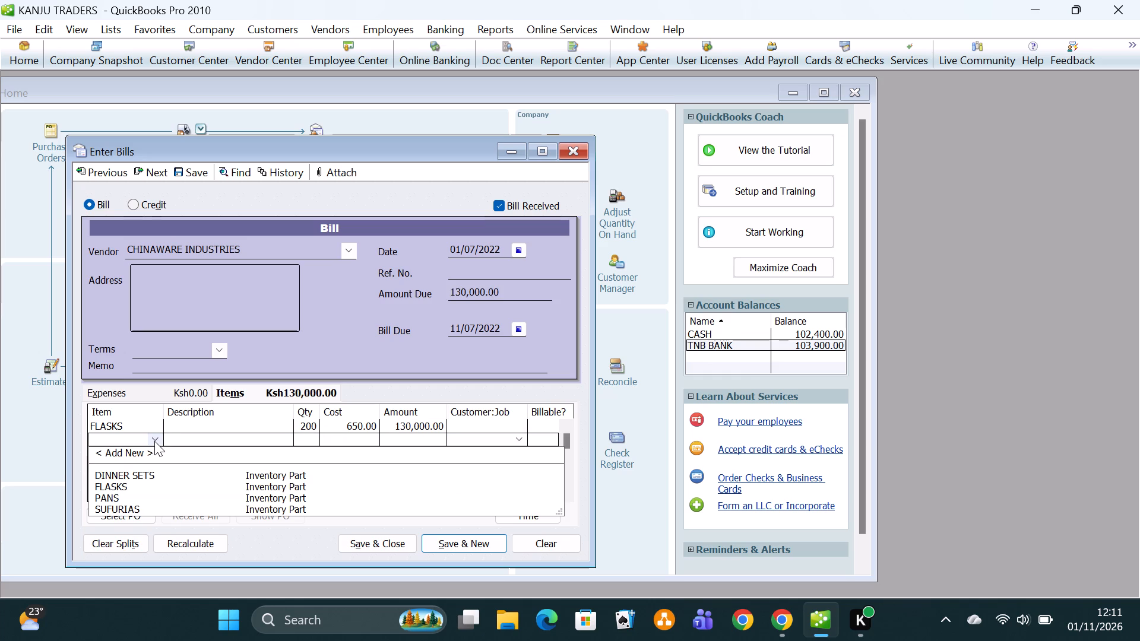
pyautogui.click(126, 507)
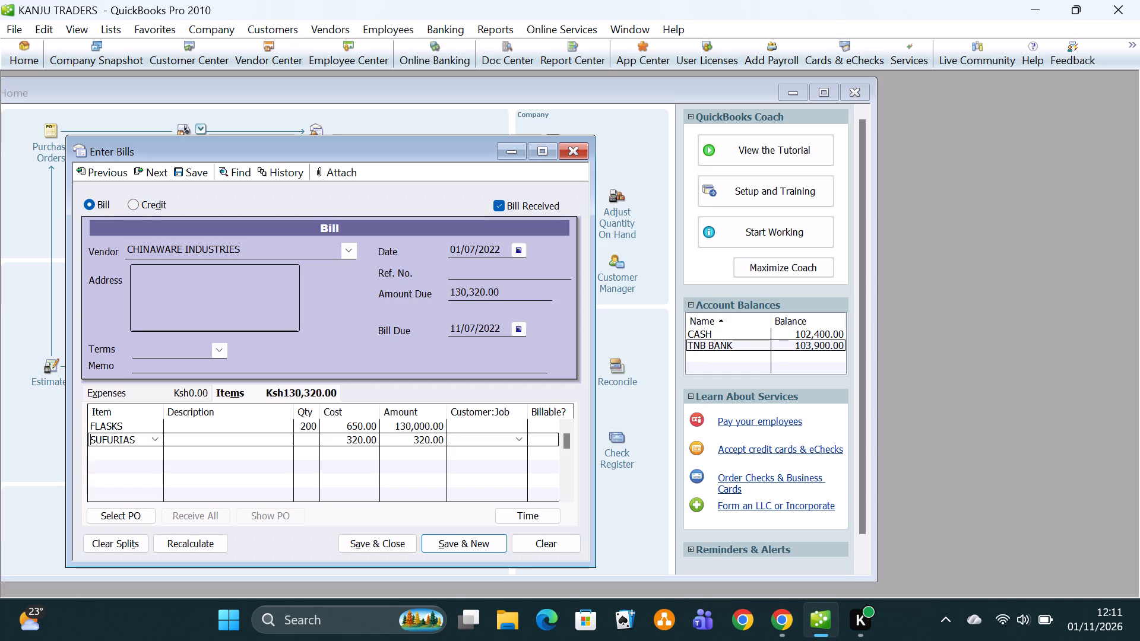
pyautogui.click(302, 443)
pyautogui.write('400')
# Add DINNER SETS as the third item on the bill, with a quantity of 200.
pyautogui.click(153, 453)
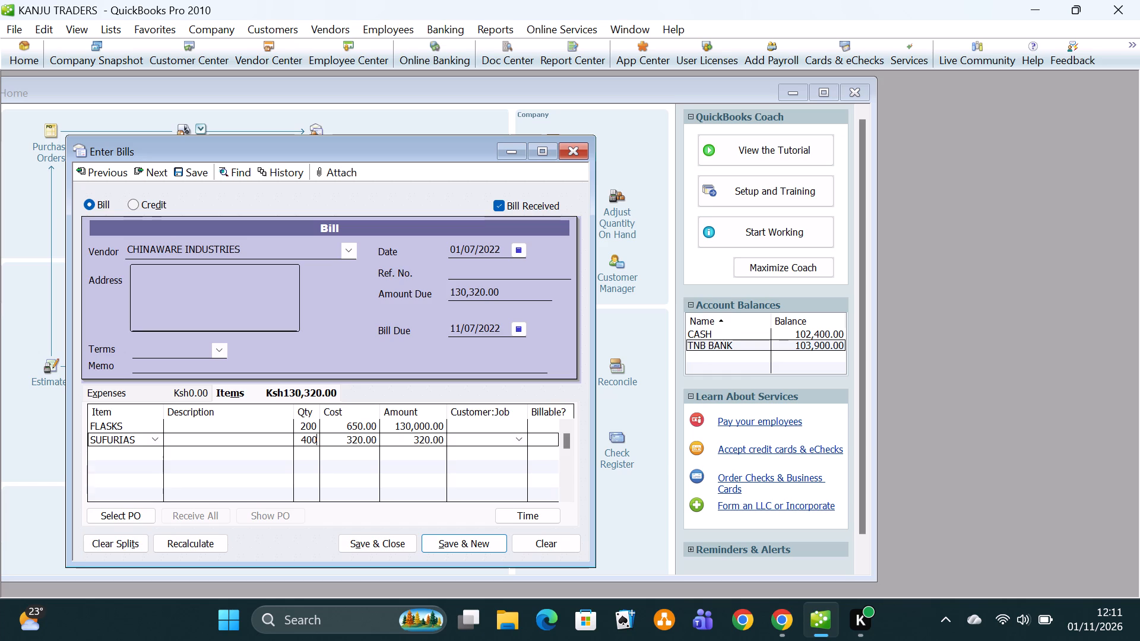
pyautogui.click(153, 453)
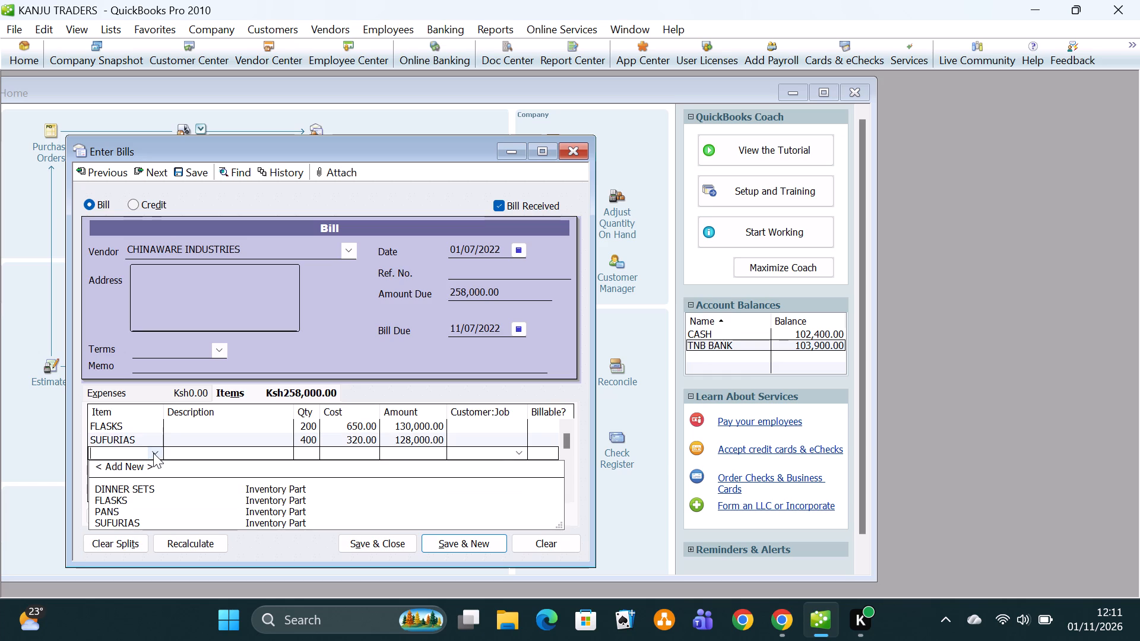
pyautogui.click(145, 484)
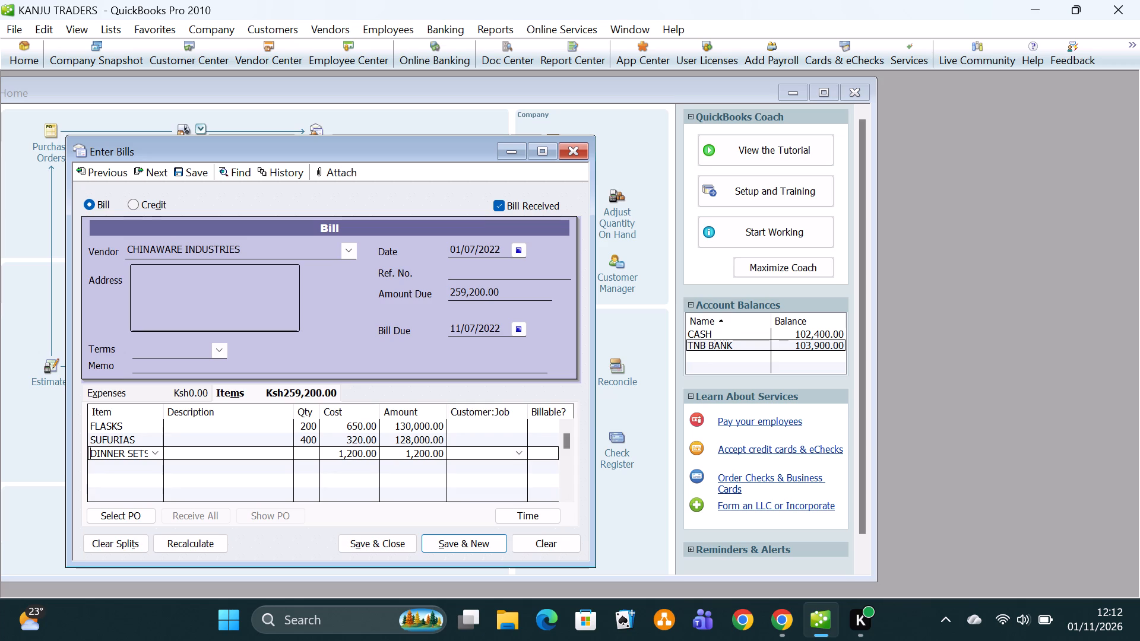
pyautogui.click(308, 458)
pyautogui.write('200')
pyautogui.click(400, 459)
pyautogui.click(419, 470)
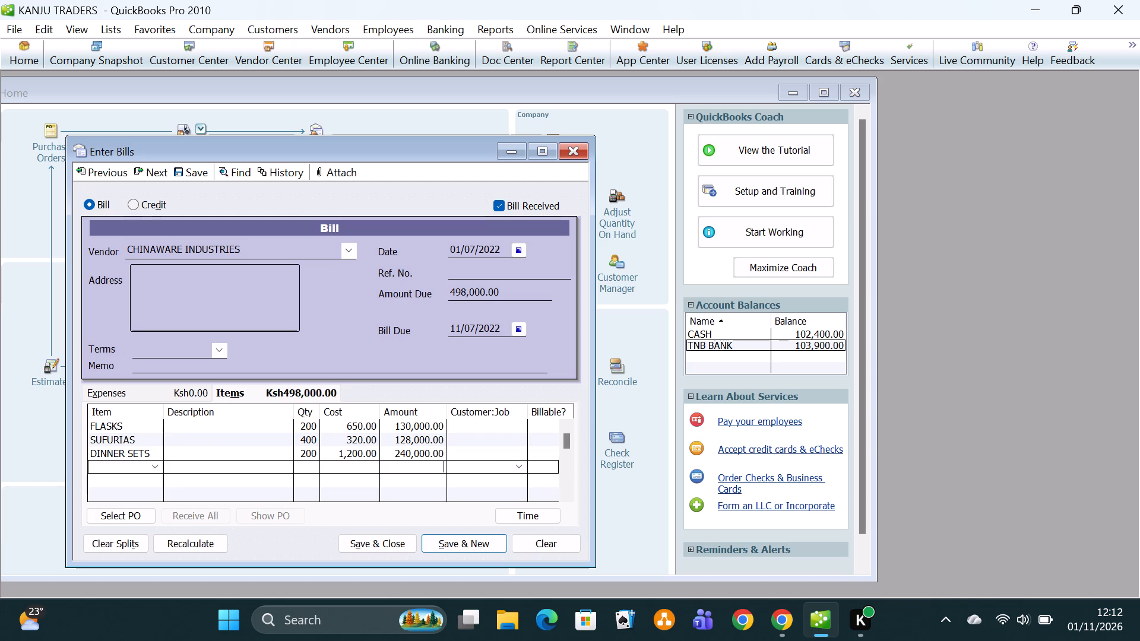
# Date the CHINAWARE INDUSTRIES bill 04/07/2022, then save and close it, accepting the past date.
pyautogui.click(518, 254)
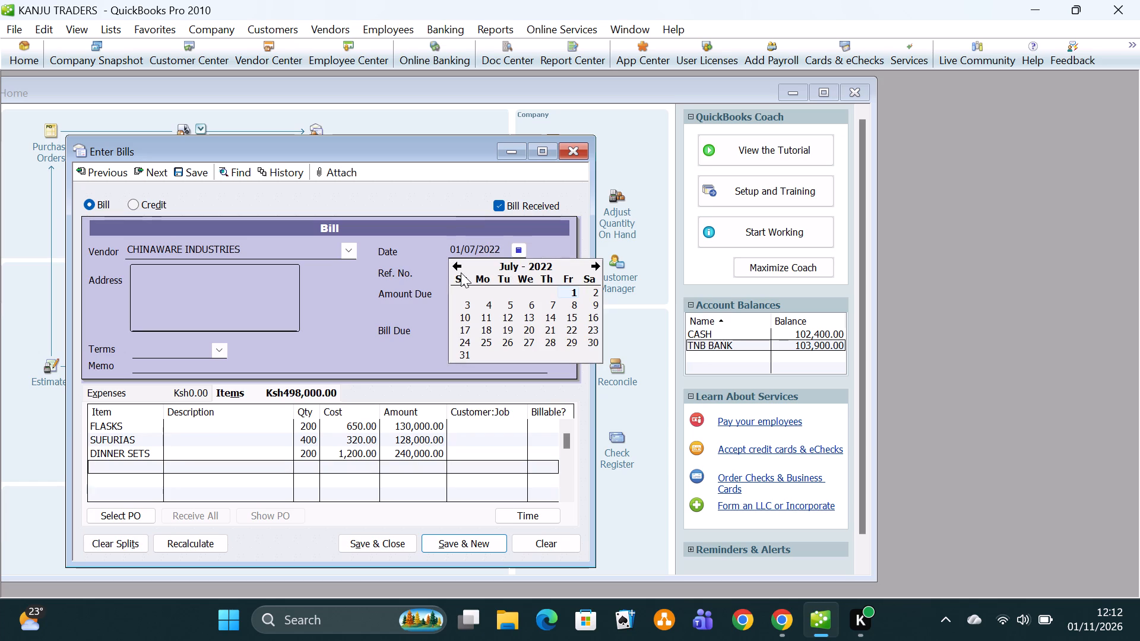
pyautogui.click(492, 304)
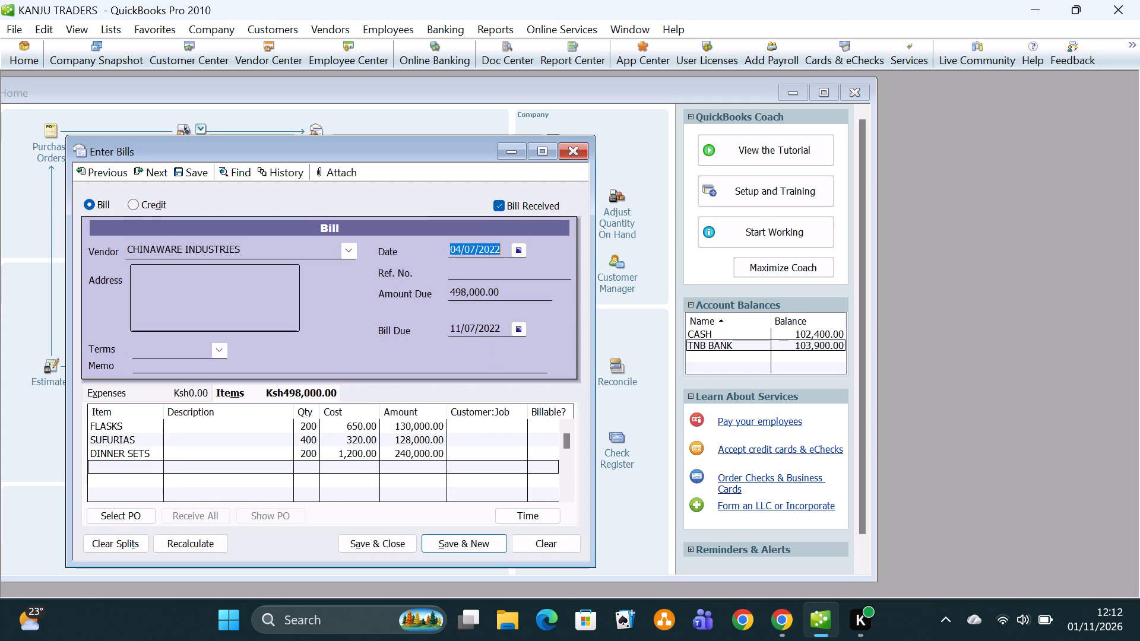
pyautogui.click(384, 544)
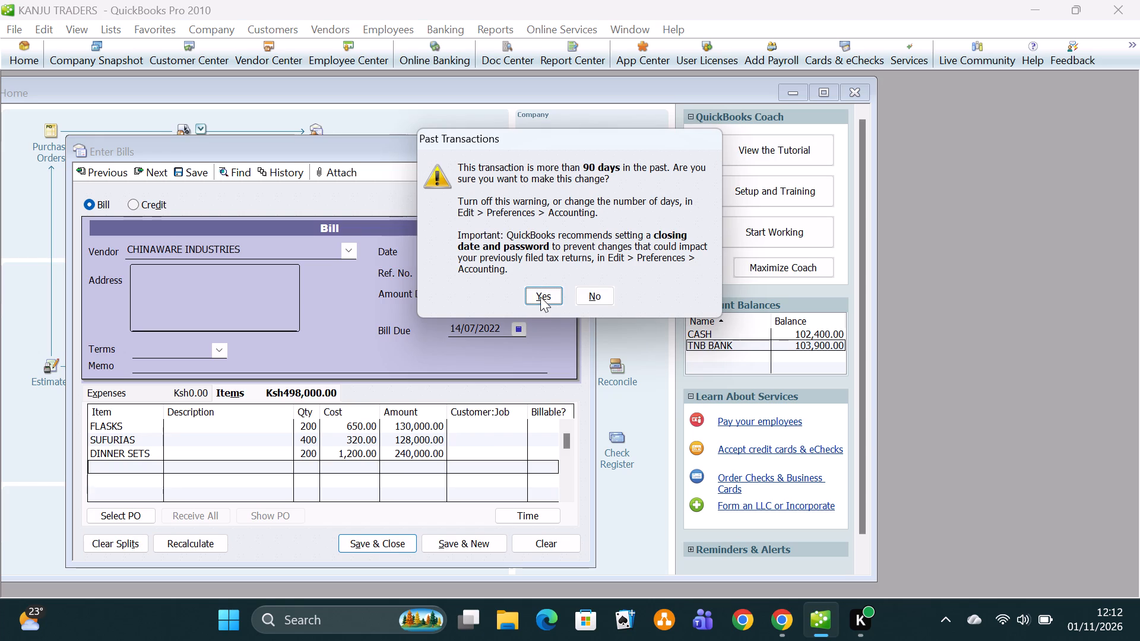
pyautogui.click(541, 296)
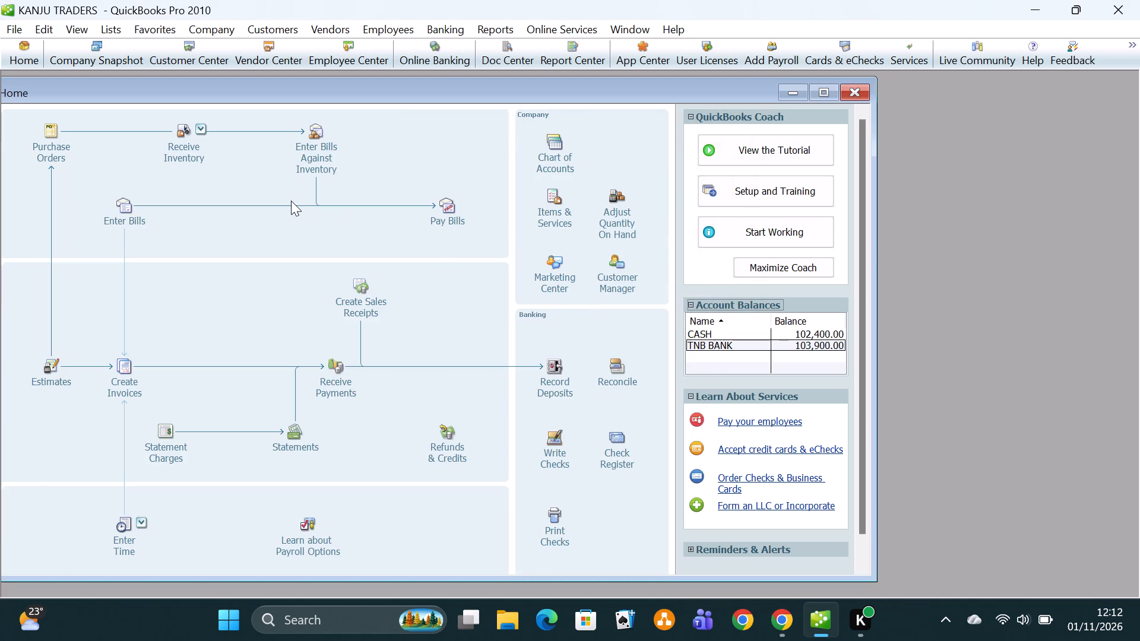
# Start another bill for inventory received with a bill, with ALUMINIUM MOULDERS as the vendor.
pyautogui.click(192, 150)
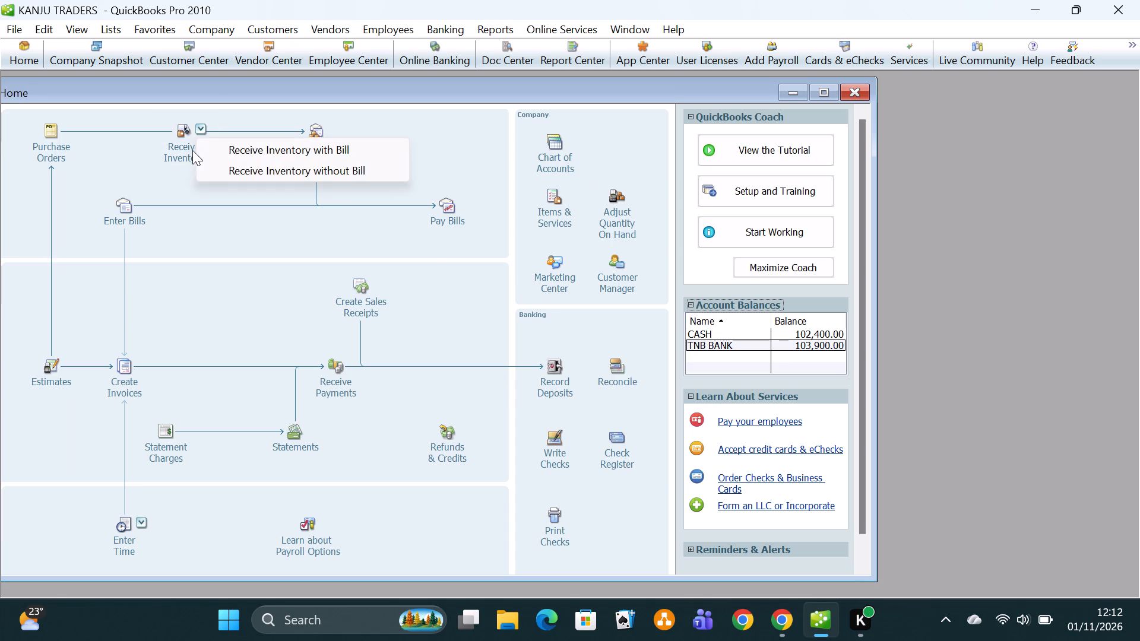
pyautogui.click(253, 151)
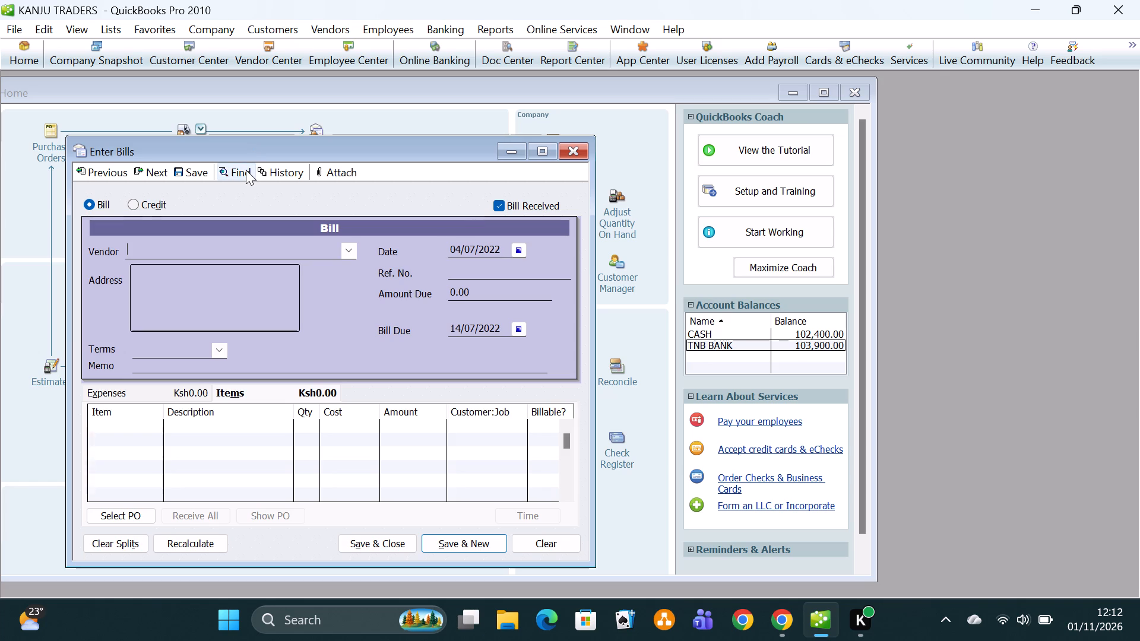
pyautogui.click(348, 250)
pyautogui.click(233, 289)
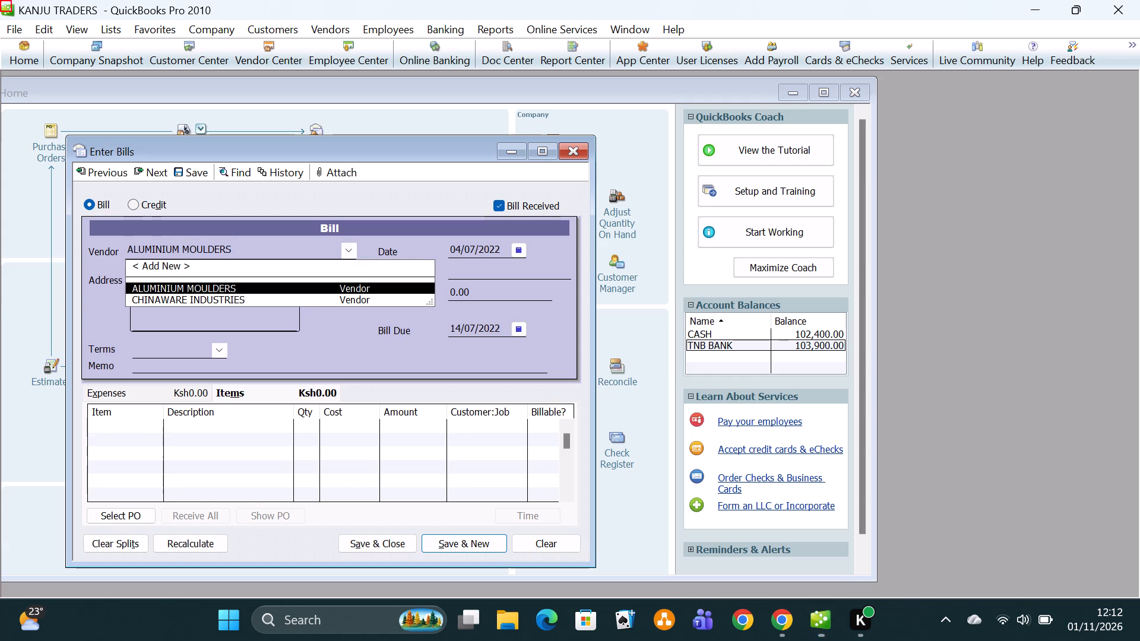
# Add 140 FLASKS to the ALUMINIUM MOULDERS bill at a cost of 670 each, and update the item with the new cost.
pyautogui.click(132, 419)
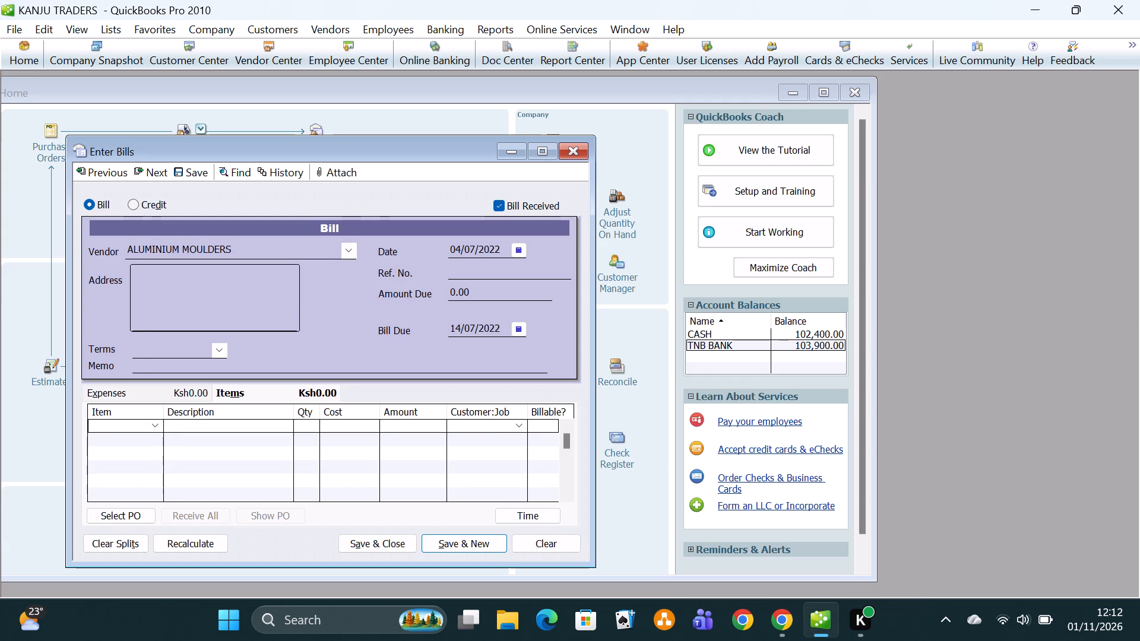
pyautogui.click(154, 427)
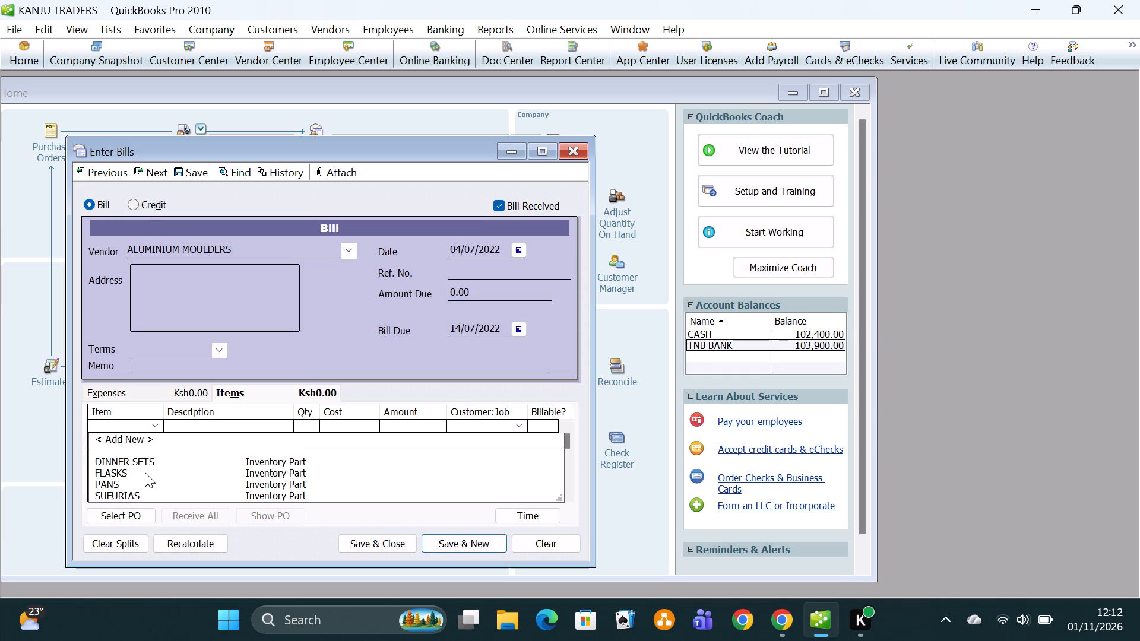
pyautogui.click(145, 472)
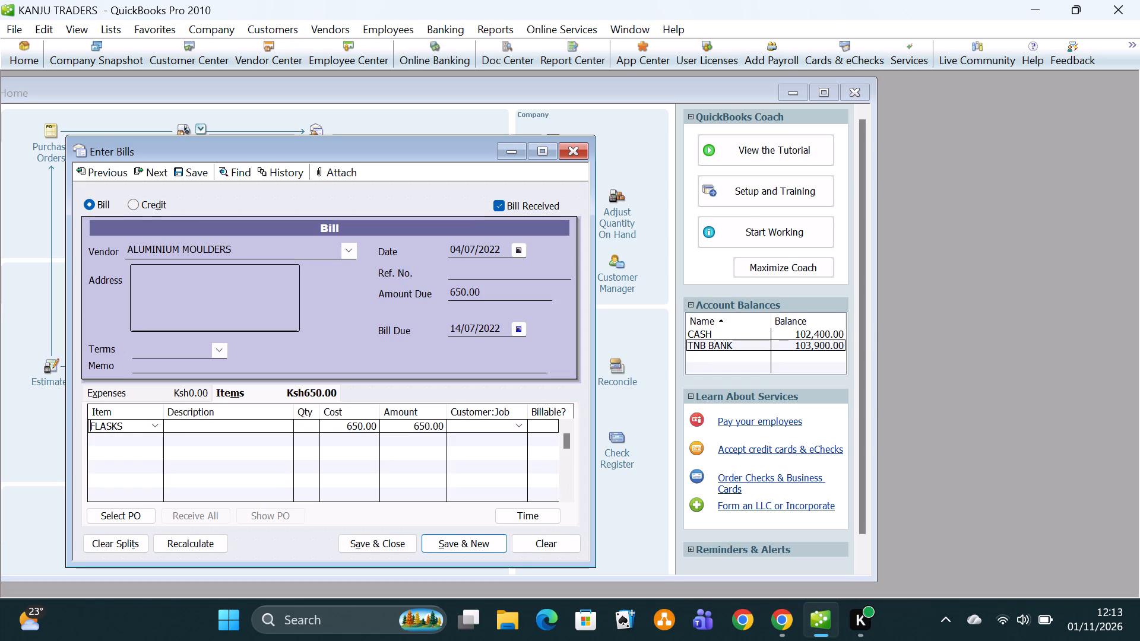
pyautogui.click(318, 426)
pyautogui.write('14')
pyautogui.press('0')
pyautogui.click(358, 424)
pyautogui.click(358, 424)
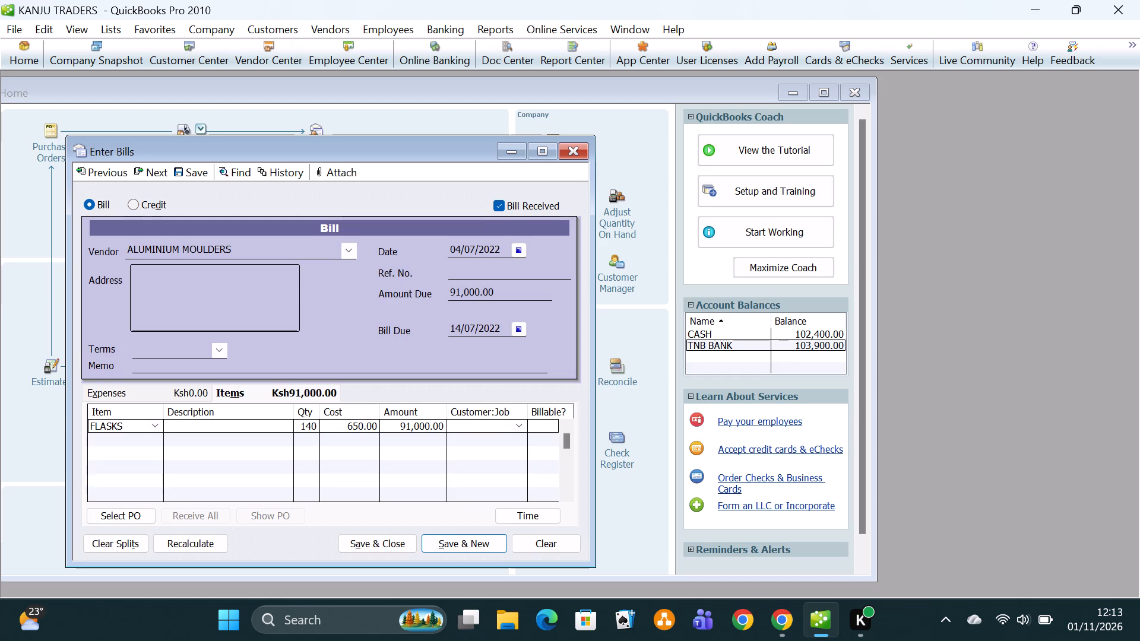
pyautogui.press('BackSpace')
pyautogui.press('7')
pyautogui.click(518, 253)
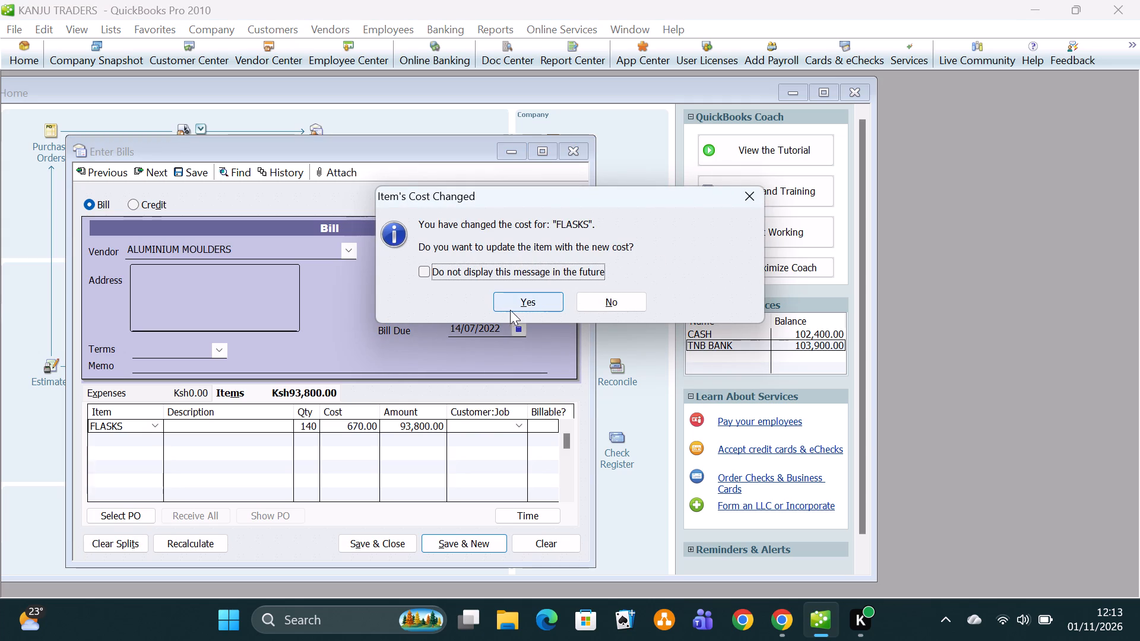
pyautogui.click(518, 294)
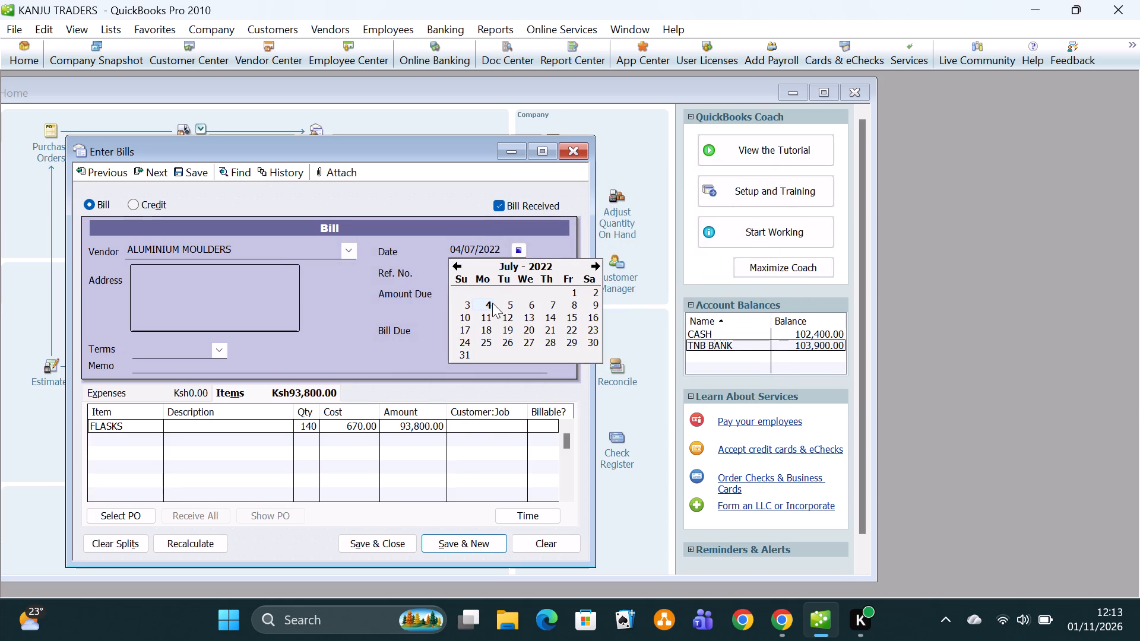
# Date the ALUMINIUM MOULDERS bill 22/07/2022, then save and close it, accepting the past date.
pyautogui.click(575, 329)
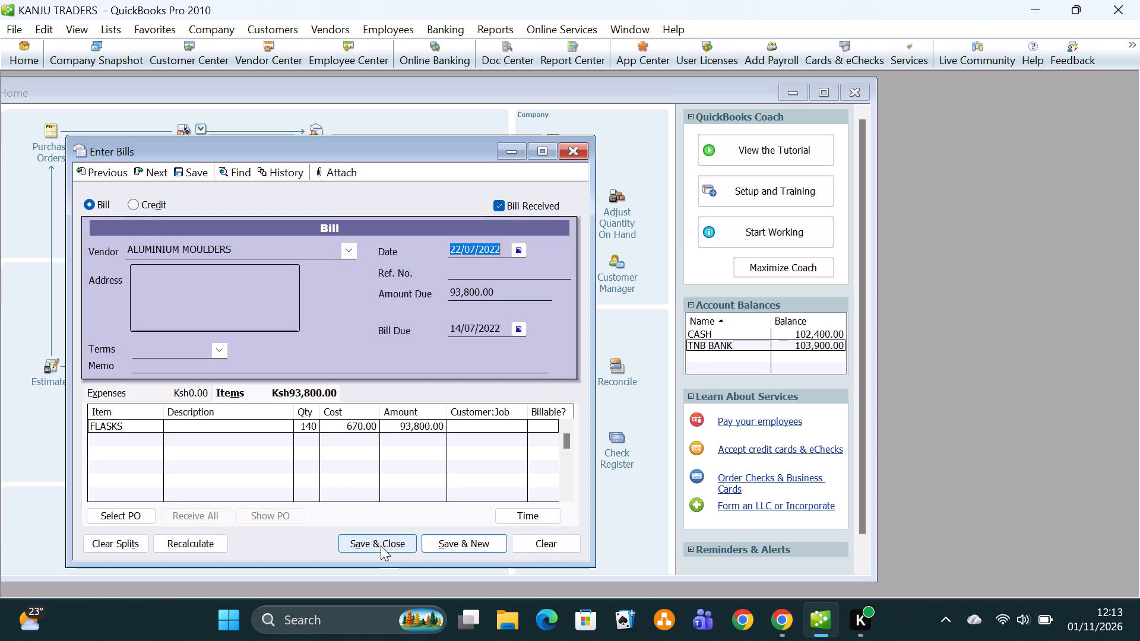
pyautogui.click(381, 545)
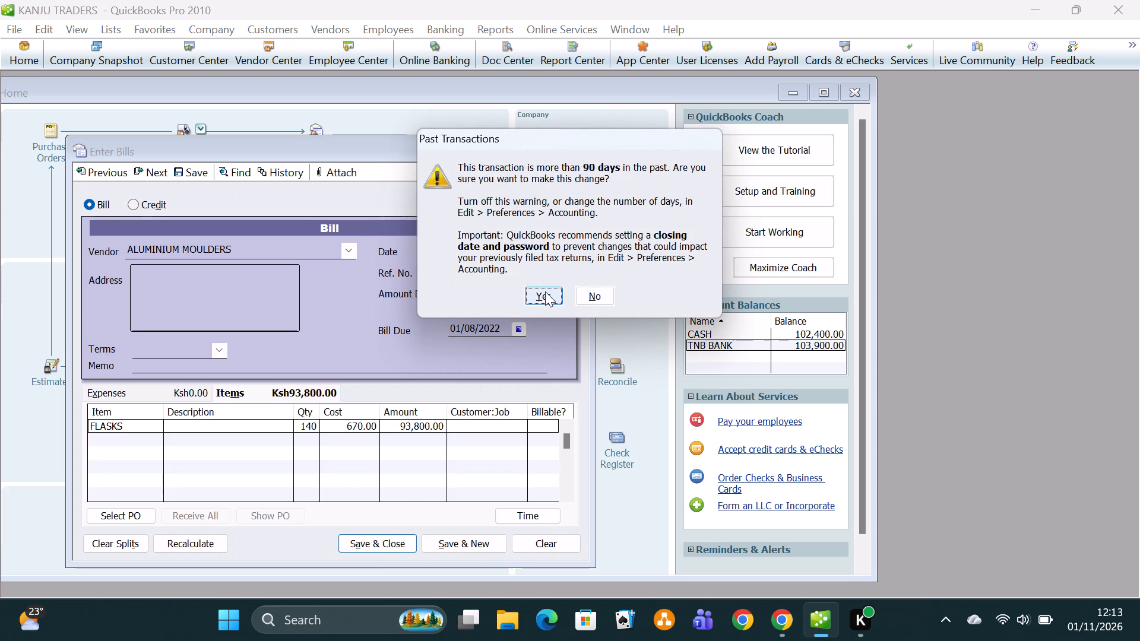
pyautogui.click(545, 291)
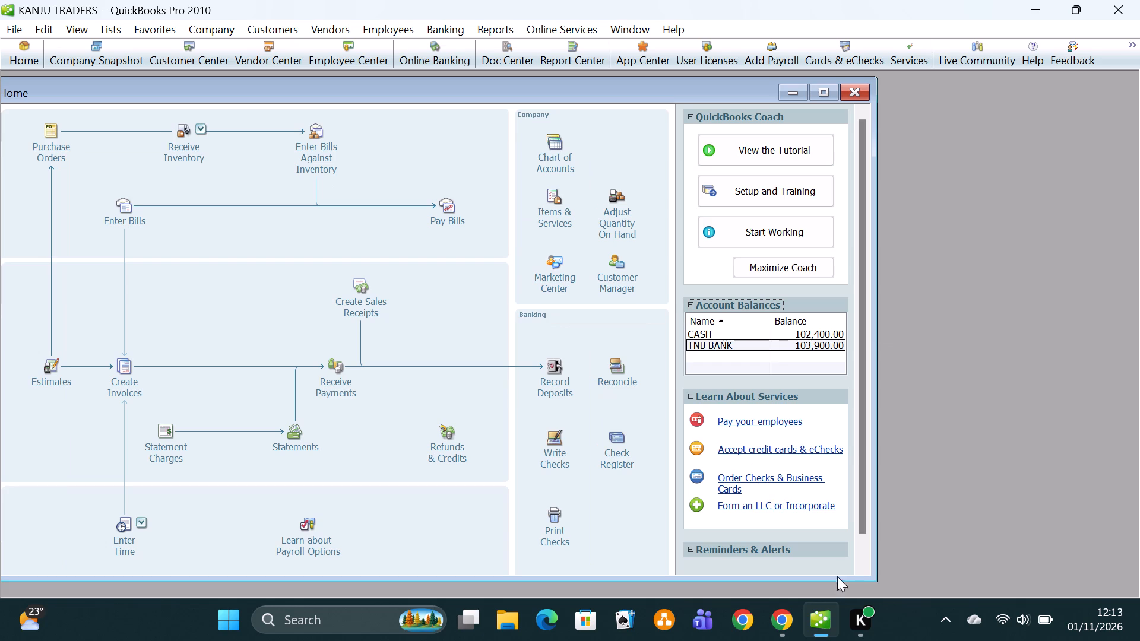
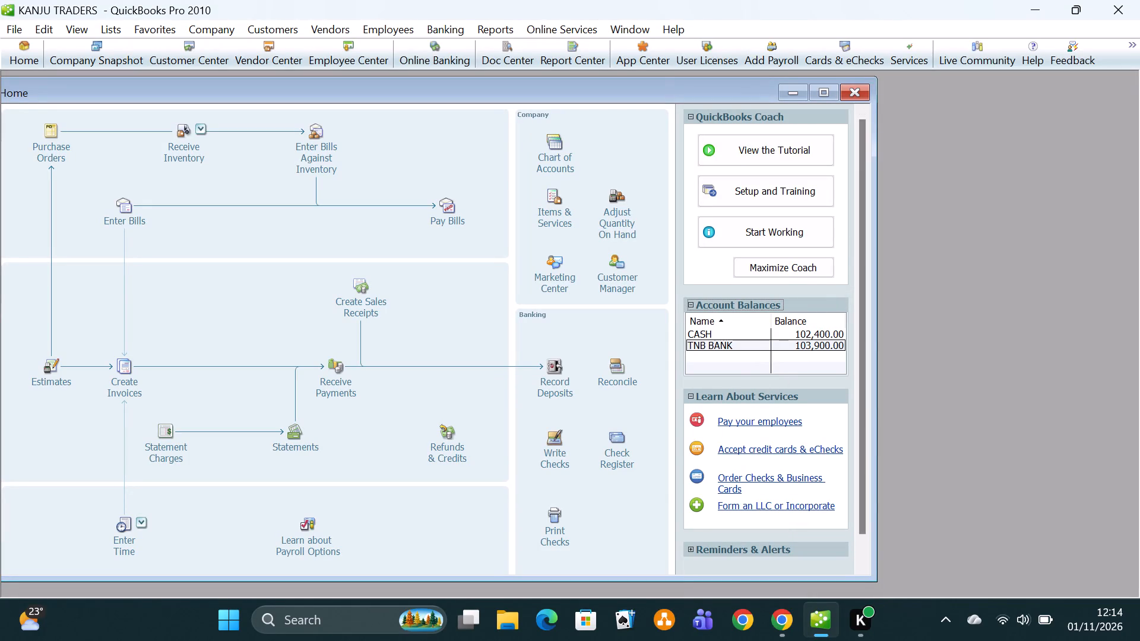
# Shut down the computer.
pyautogui.click(228, 623)
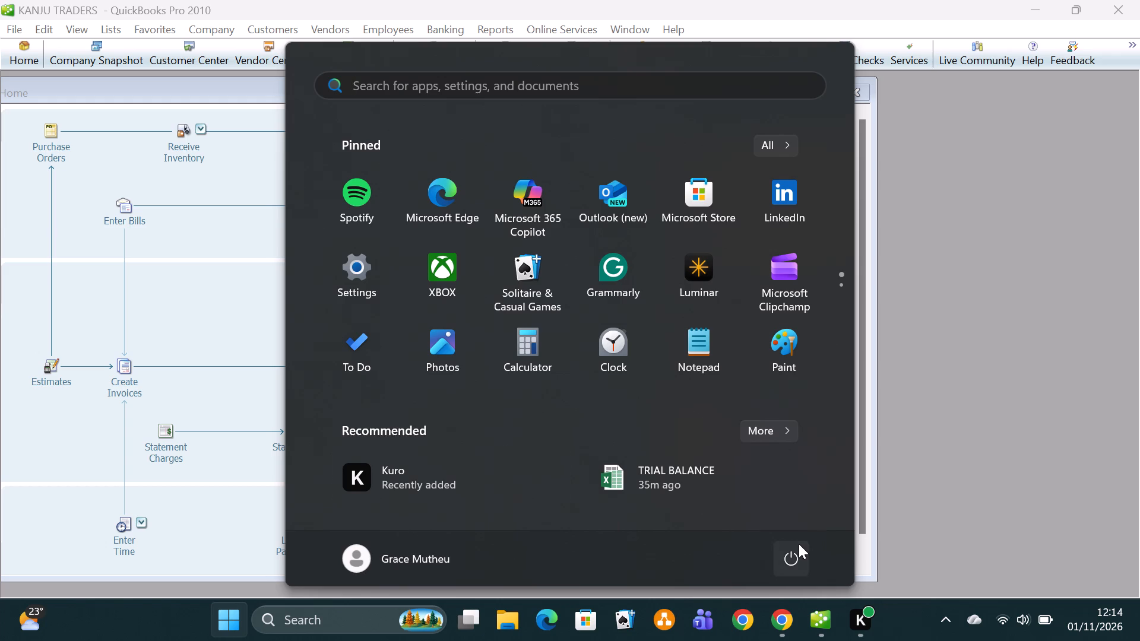
pyautogui.click(786, 560)
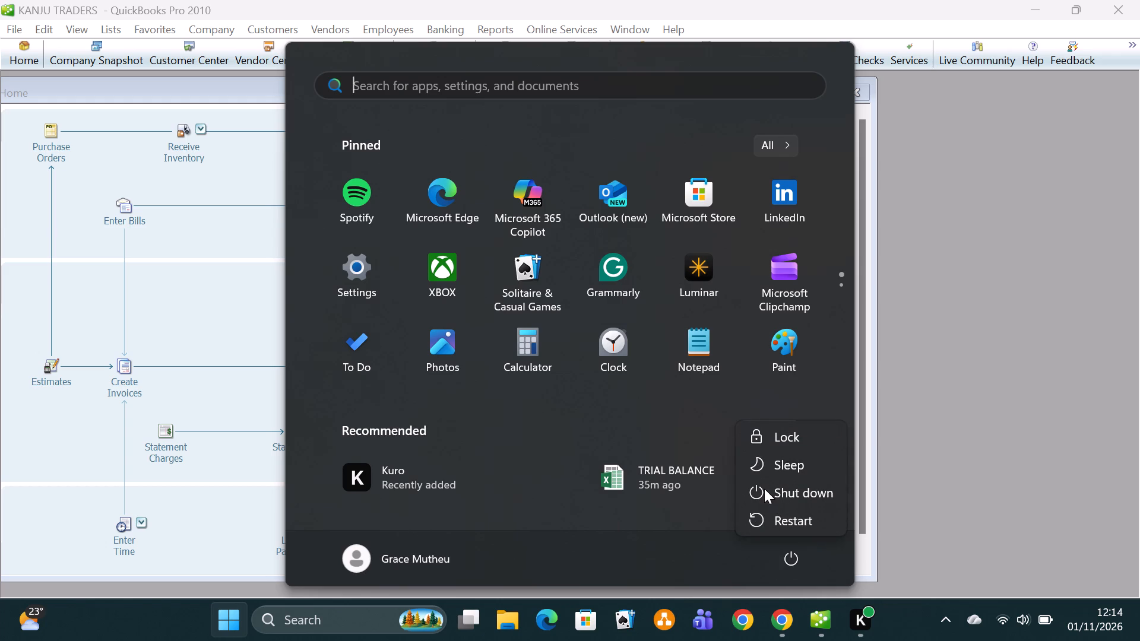
pyautogui.click(764, 488)
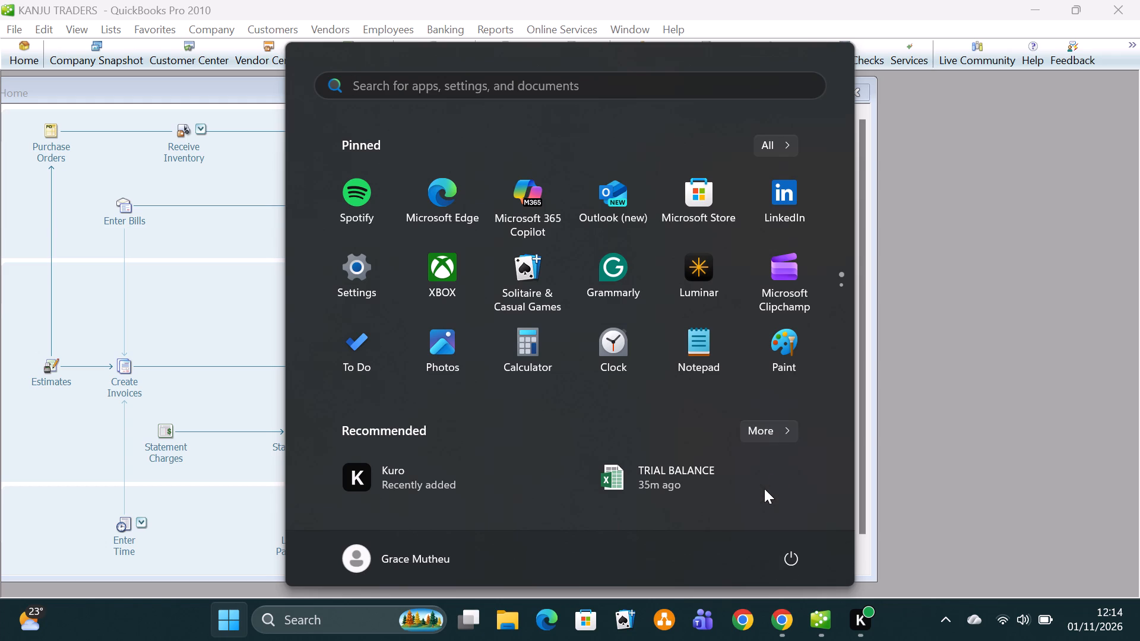